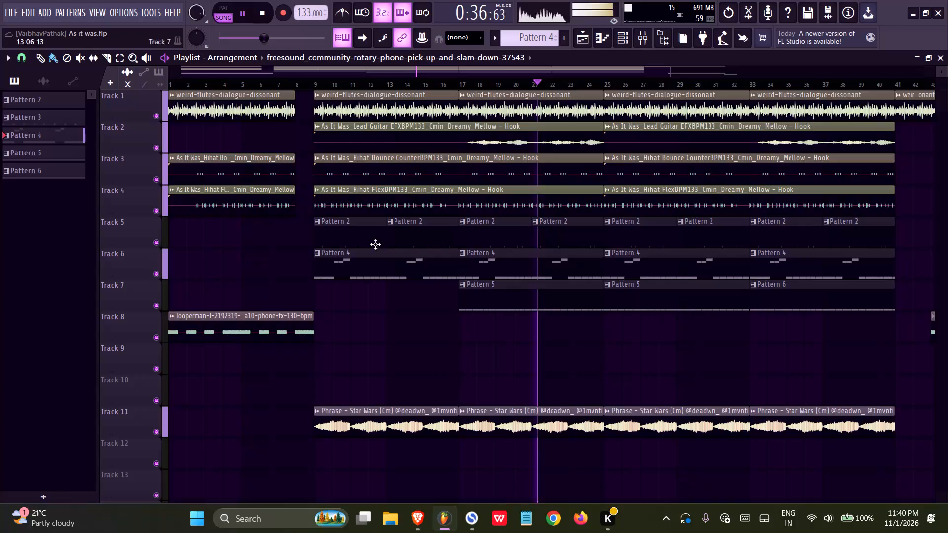
Toggle the song's playback and save the "As it was" project.
{"action": "key", "text": "space"}
{"action": "key", "text": "ctrl+s"}
Select both existing lyric lines in the Simplenote note and toggle the song's playback in FL Studio.
{"action": "left_click", "coordinate": [472, 509]}
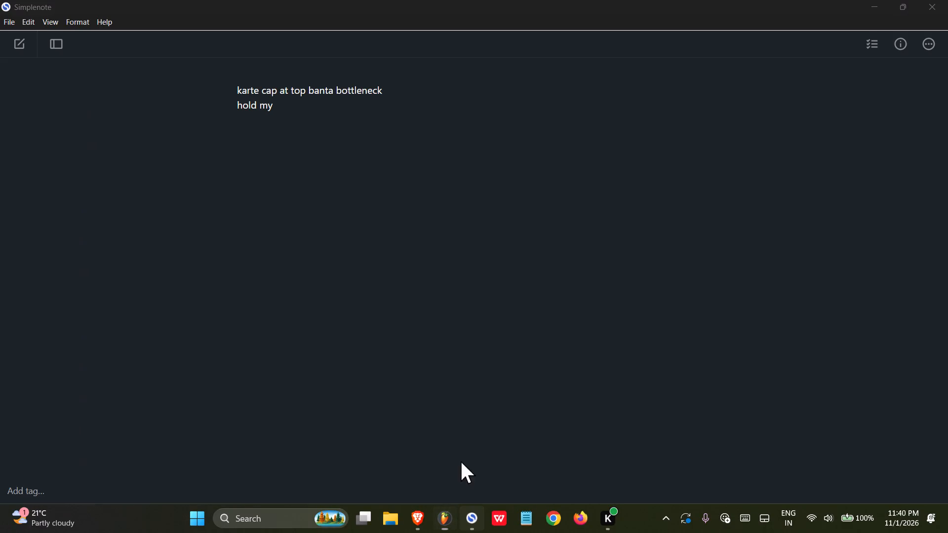
{"action": "left_click_drag", "start_coordinate": [326, 112], "coordinate": [210, 89]}
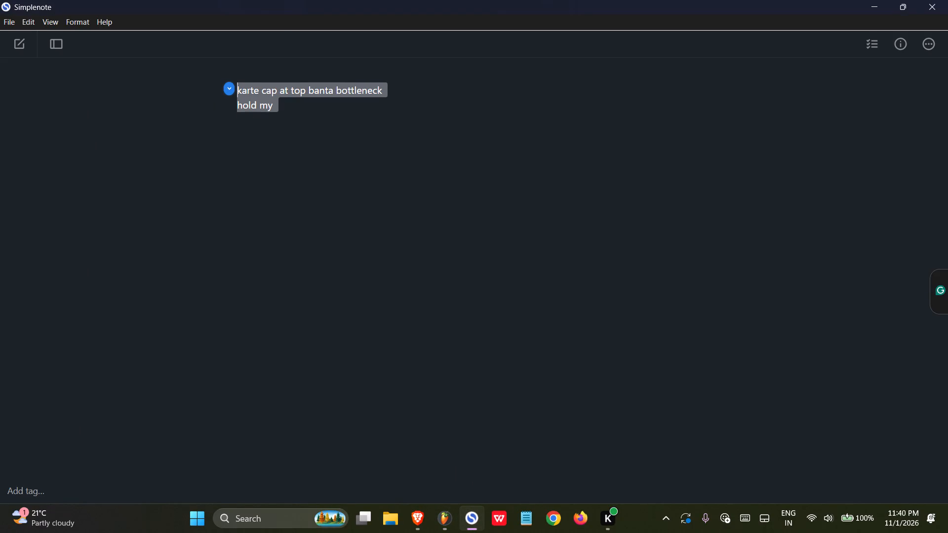
{"action": "left_click", "coordinate": [444, 519]}
{"action": "key", "text": "space"}
Search Google for "ballon d'or" in a new Brave browser tab.
{"action": "left_click", "coordinate": [418, 512]}
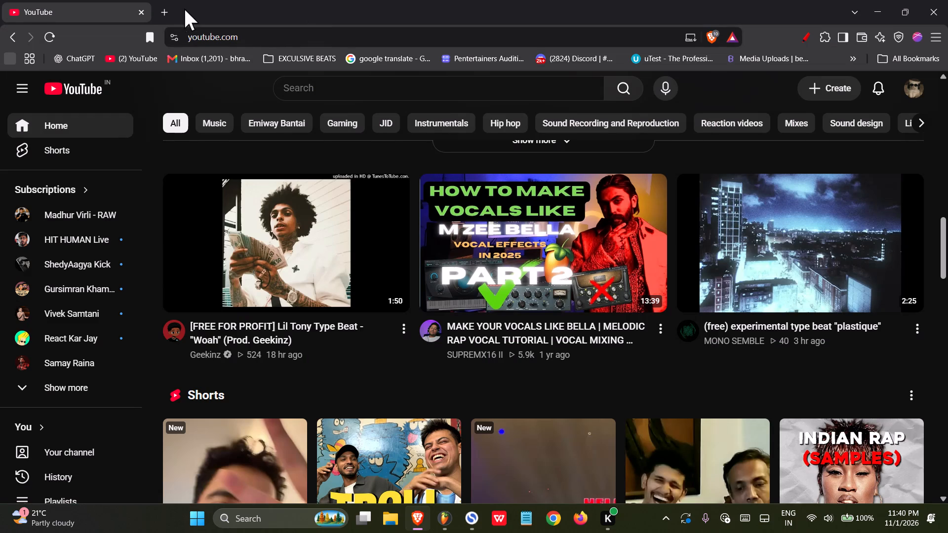
{"action": "left_click", "coordinate": [173, 10]}
{"action": "left_click", "coordinate": [163, 13]}
{"action": "type", "text": "ballon"}
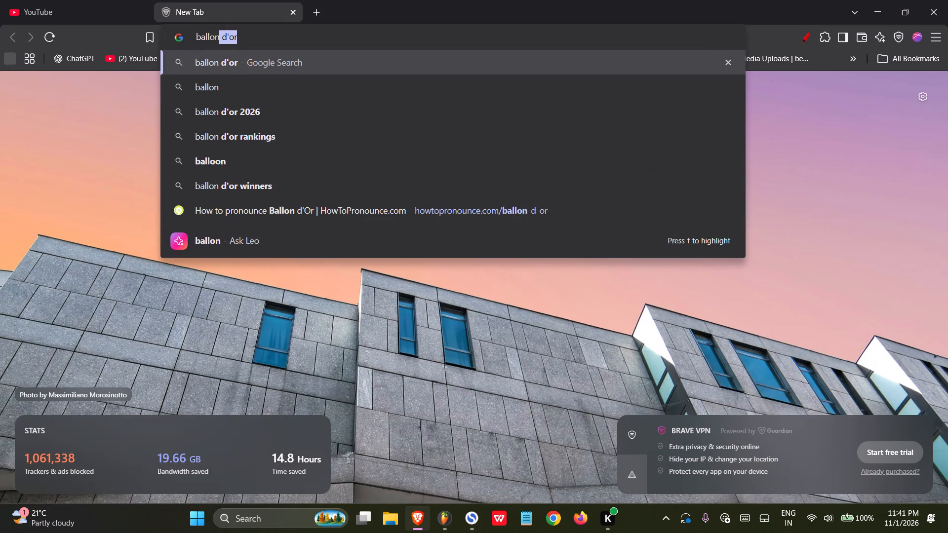
{"action": "key", "text": "Tab"}
{"action": "key", "text": "Return"}
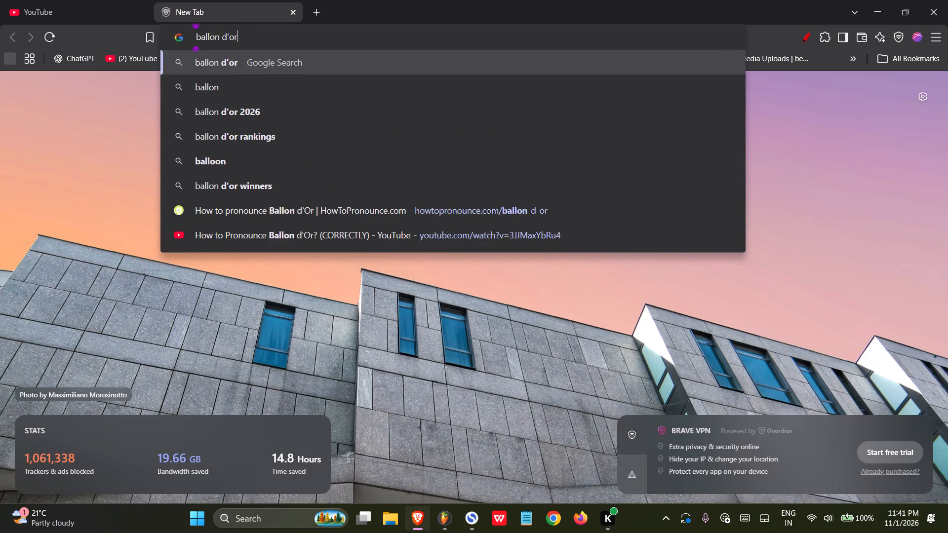
{"action": "key", "text": "Return"}
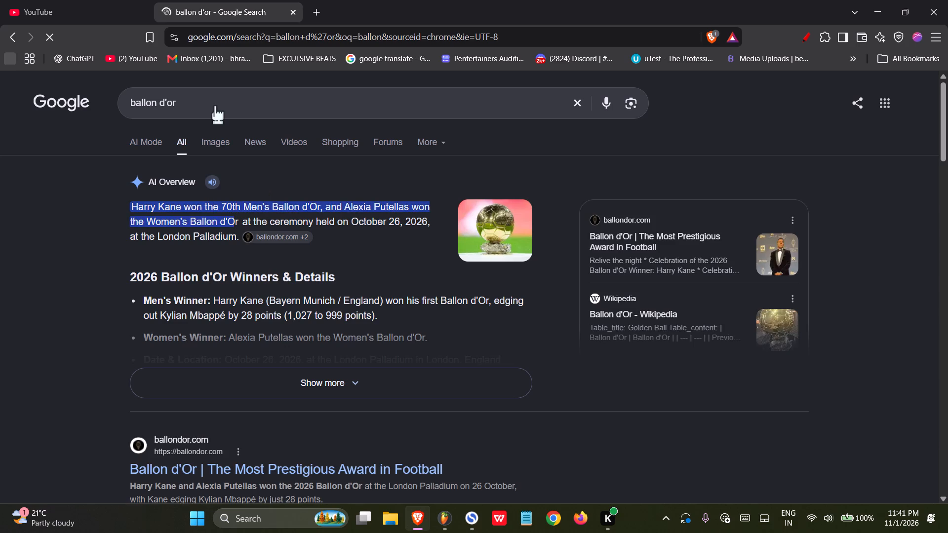
Search for "ballon d'or pronunciation" and play the pronunciation clip.
{"action": "left_click", "coordinate": [214, 100]}
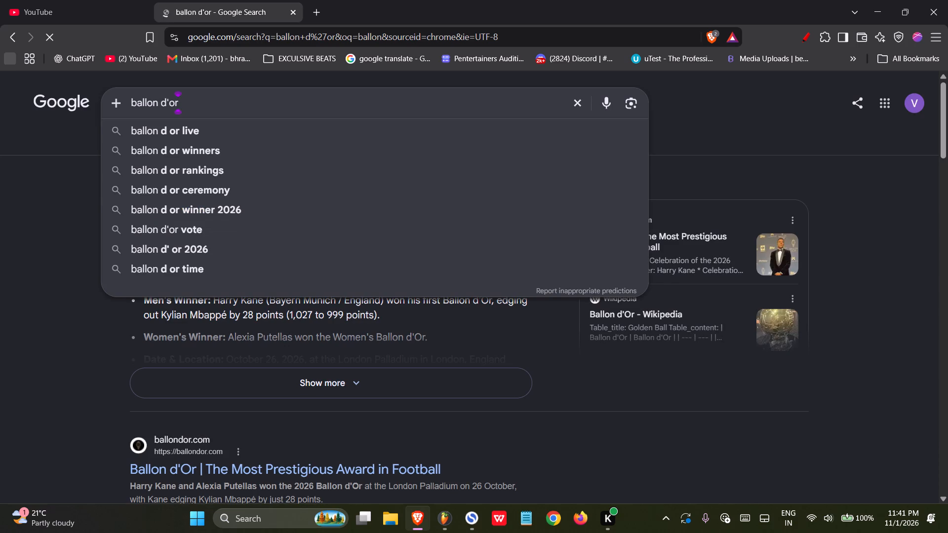
{"action": "key", "text": "space"}
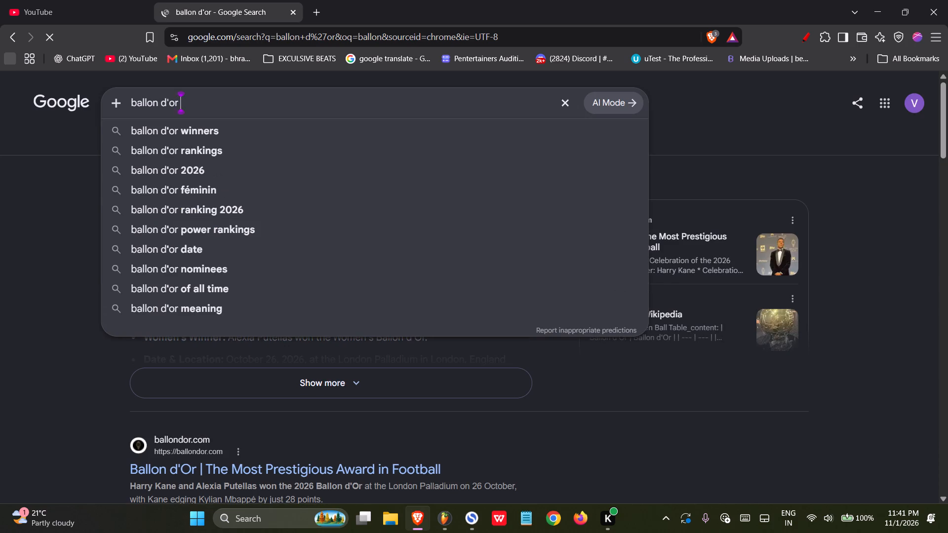
{"action": "key", "text": "p"}
{"action": "key", "text": "Down"}
{"action": "key", "text": "Down"}
{"action": "key", "text": "Down"}
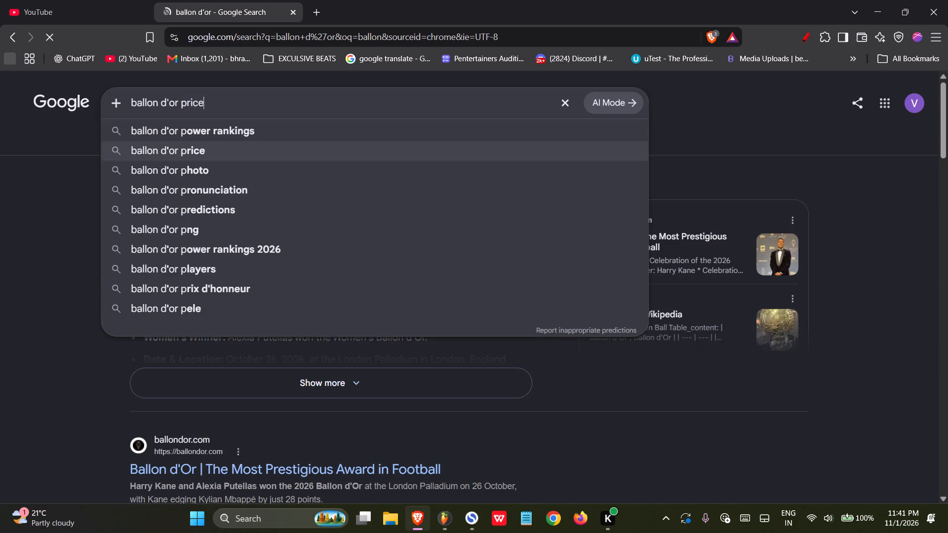
{"action": "key", "text": "Down"}
{"action": "key", "text": "Return"}
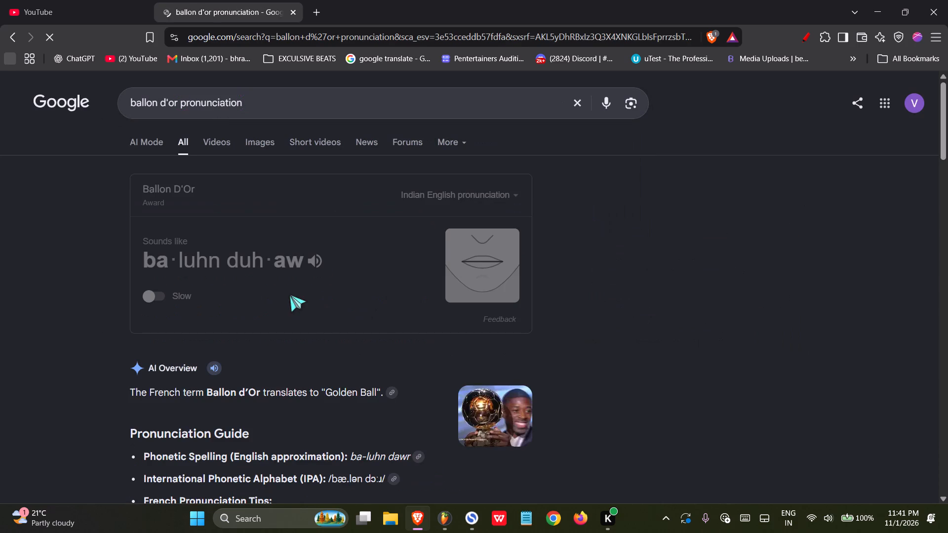
{"action": "left_click", "coordinate": [478, 266]}
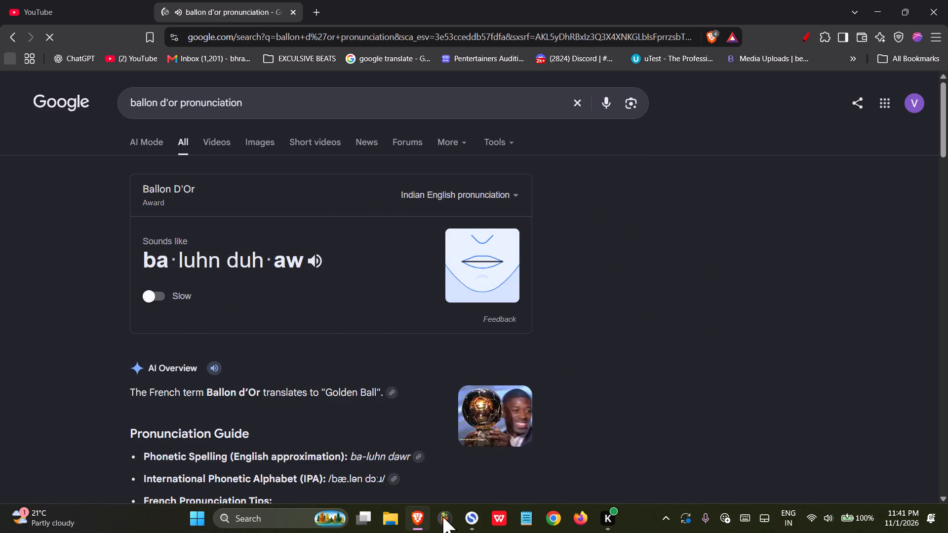
Delete the two selected lyric lines from the Simplenote note.
{"action": "left_click", "coordinate": [462, 513]}
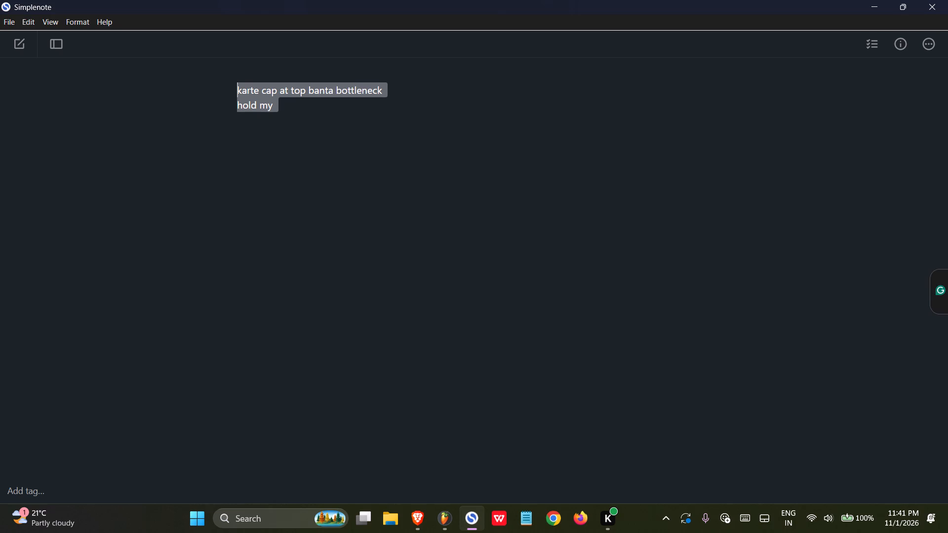
{"action": "key", "text": "BackSpace"}
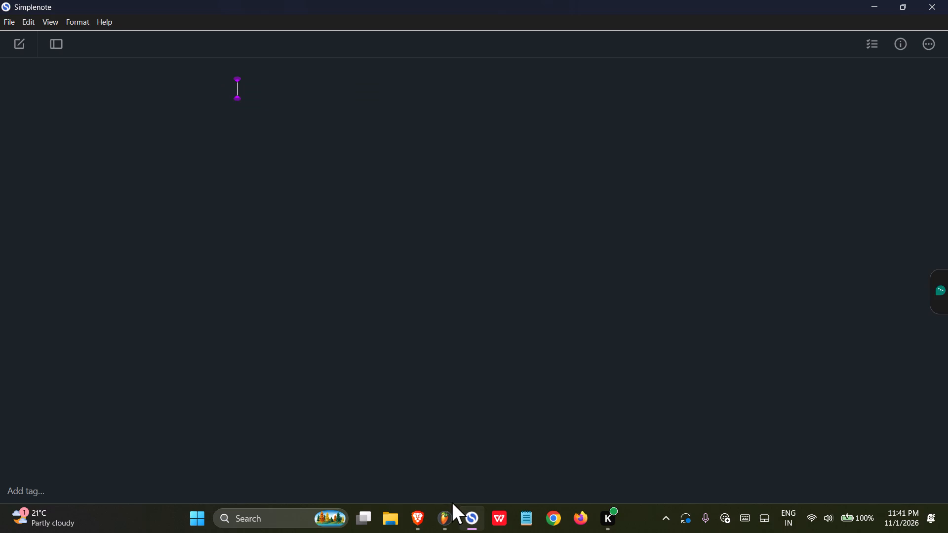
Play the song from the start in FL Studio.
{"action": "left_click", "coordinate": [451, 504]}
{"action": "key", "text": "space"}
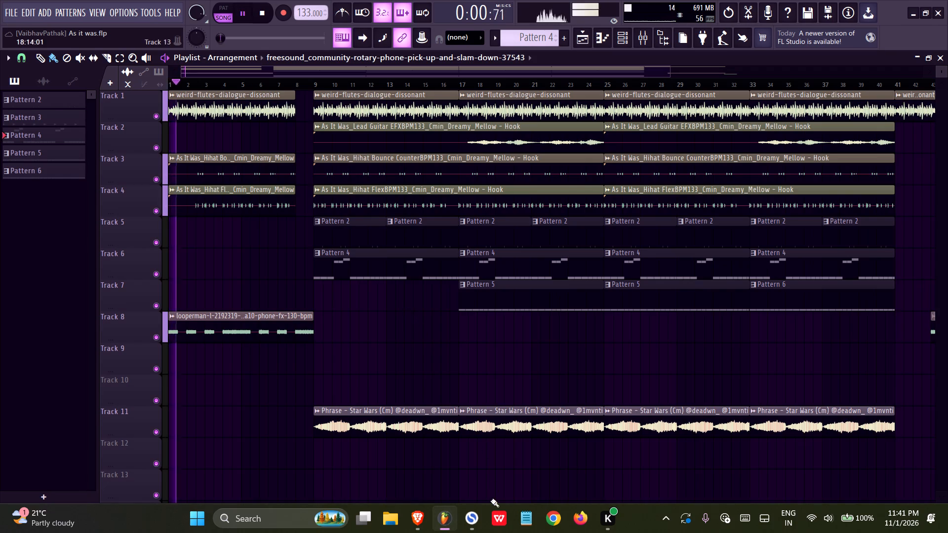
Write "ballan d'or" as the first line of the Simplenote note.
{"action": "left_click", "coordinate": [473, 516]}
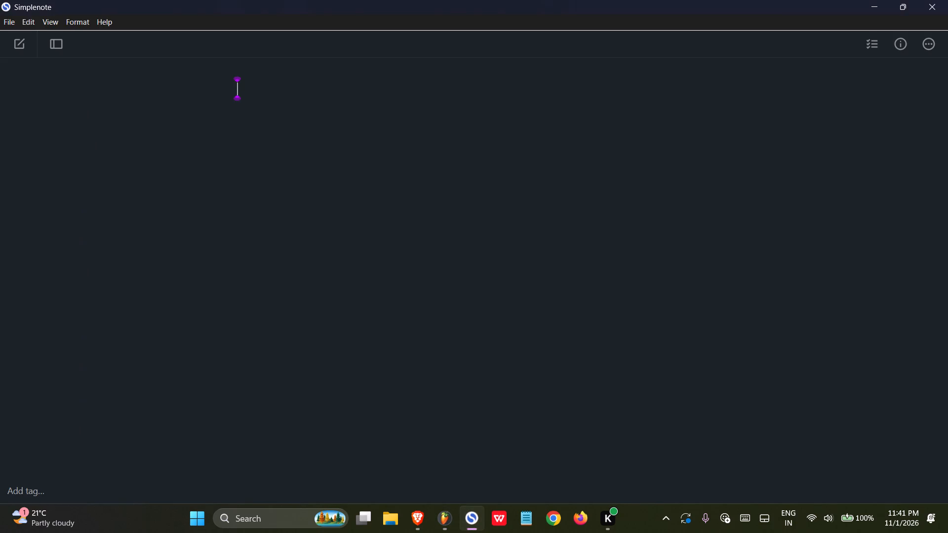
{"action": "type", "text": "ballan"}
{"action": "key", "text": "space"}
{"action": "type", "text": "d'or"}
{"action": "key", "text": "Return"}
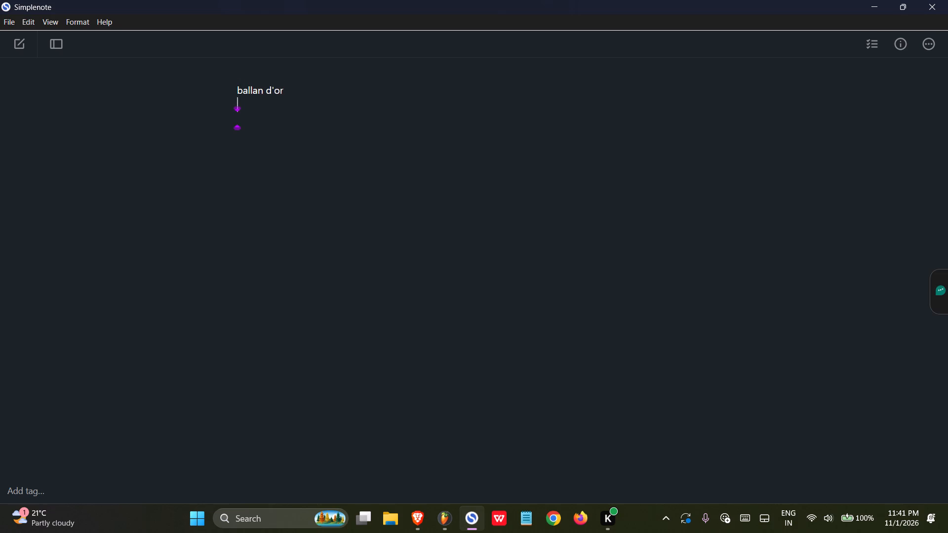
Replace the misspelled line in the Simplenote note with "ballon d'or" taken from the browser's search query.
{"action": "left_click", "coordinate": [441, 502]}
{"action": "left_click", "coordinate": [417, 505]}
{"action": "left_click_drag", "start_coordinate": [177, 103], "coordinate": [114, 110]}
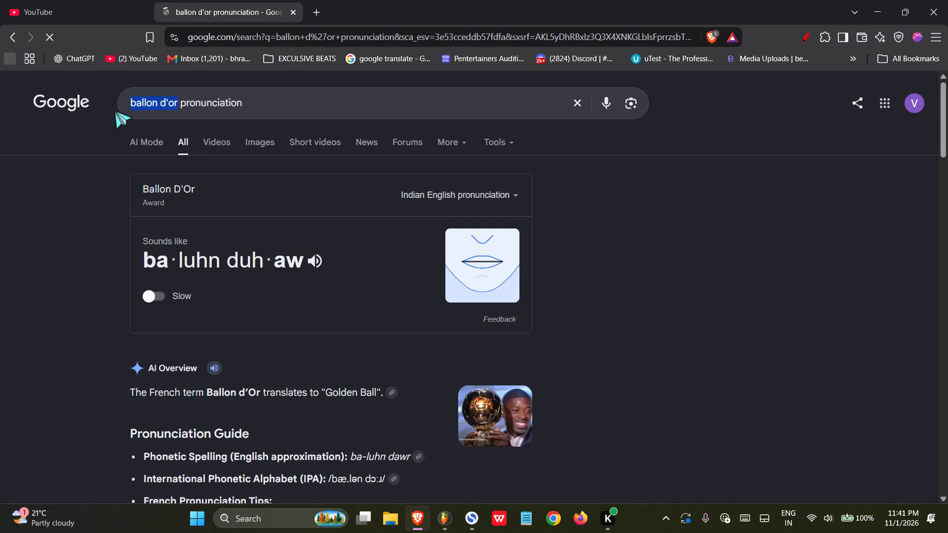
{"action": "key", "text": "ctrl+x"}
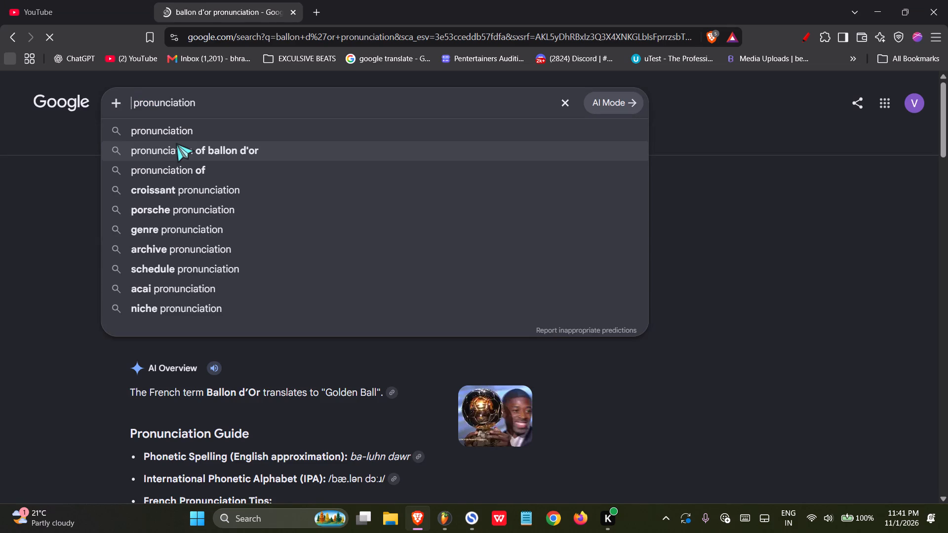
{"action": "left_click", "coordinate": [469, 526]}
{"action": "left_click_drag", "start_coordinate": [289, 98], "coordinate": [215, 87]}
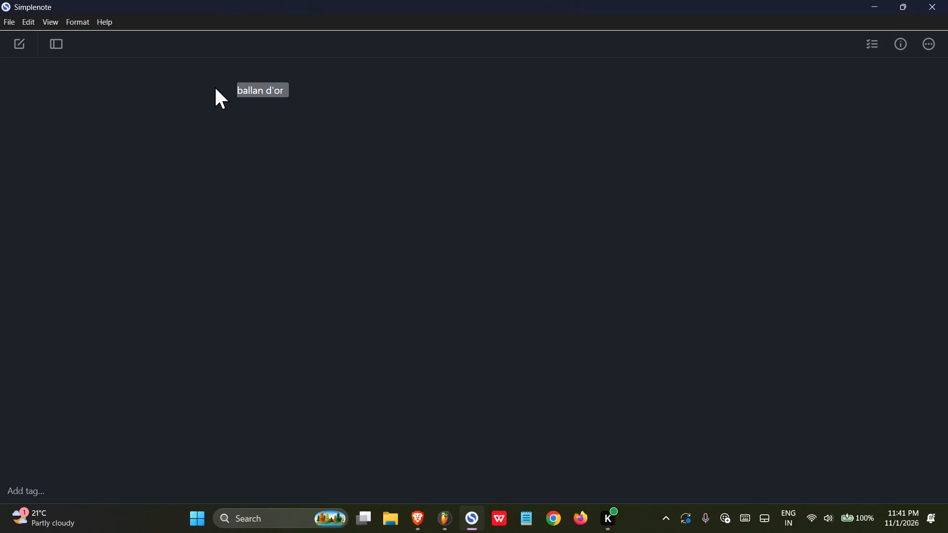
{"action": "key", "text": "ctrl+v"}
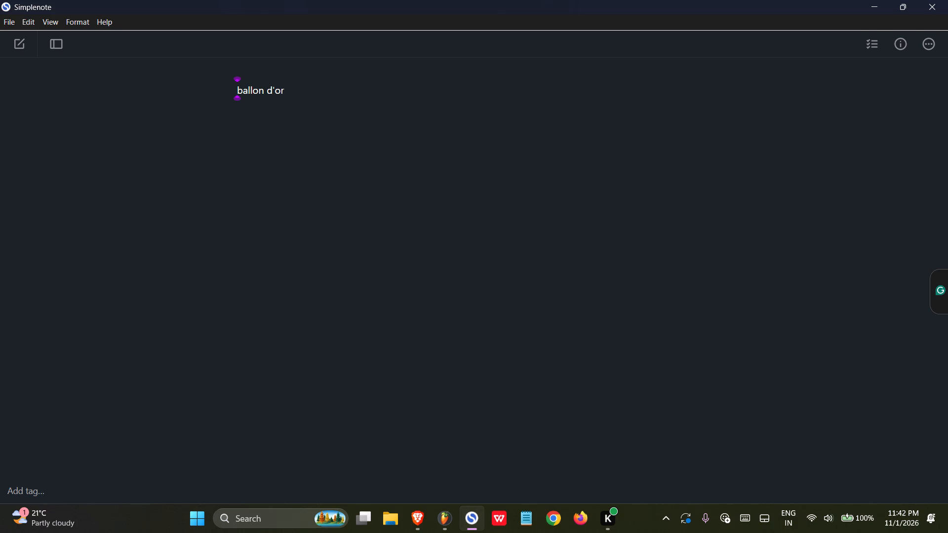
Return to FL Studio and save the "As it was" project.
{"action": "left_click", "coordinate": [441, 531]}
{"action": "key", "text": "ctrl+s"}
{"action": "scroll", "coordinate": [450, 323], "scroll_direction": "down", "scroll_amount": 5, "text": "ctrl"}
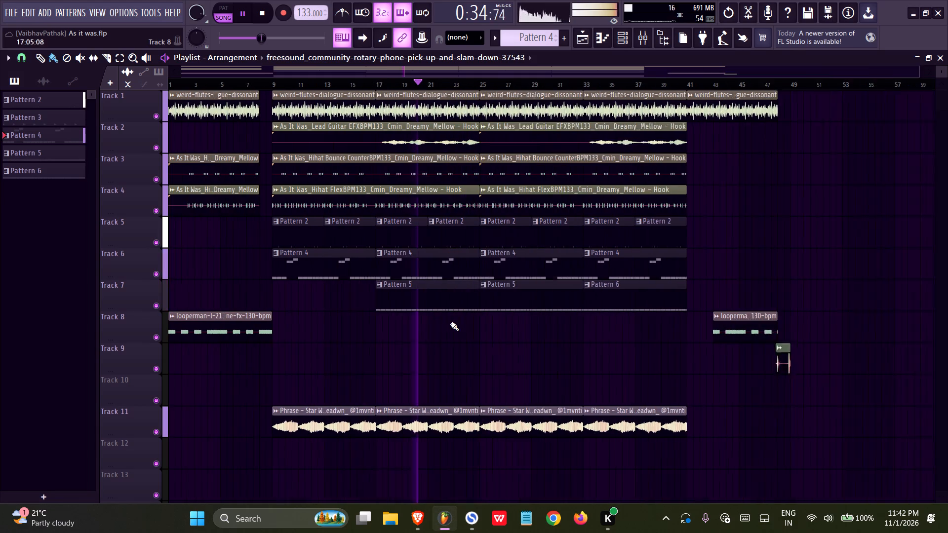
{"action": "scroll", "coordinate": [450, 324], "scroll_direction": "down", "scroll_amount": 5, "text": "ctrl"}
{"action": "key", "text": "ctrl+s"}
{"action": "scroll", "coordinate": [351, 375], "scroll_direction": "up", "scroll_amount": 4}
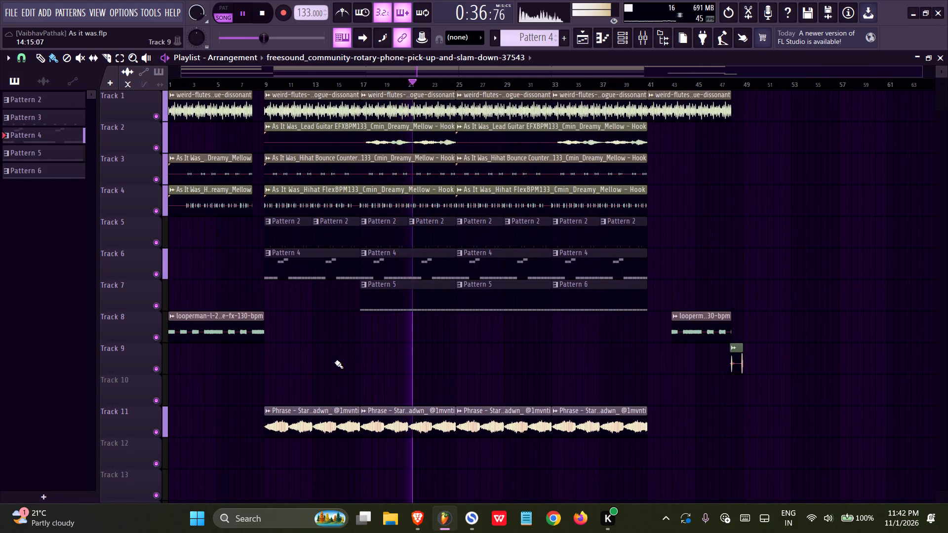
{"action": "key", "text": "ctrl+s"}
{"action": "key", "text": "ctrl+s"}
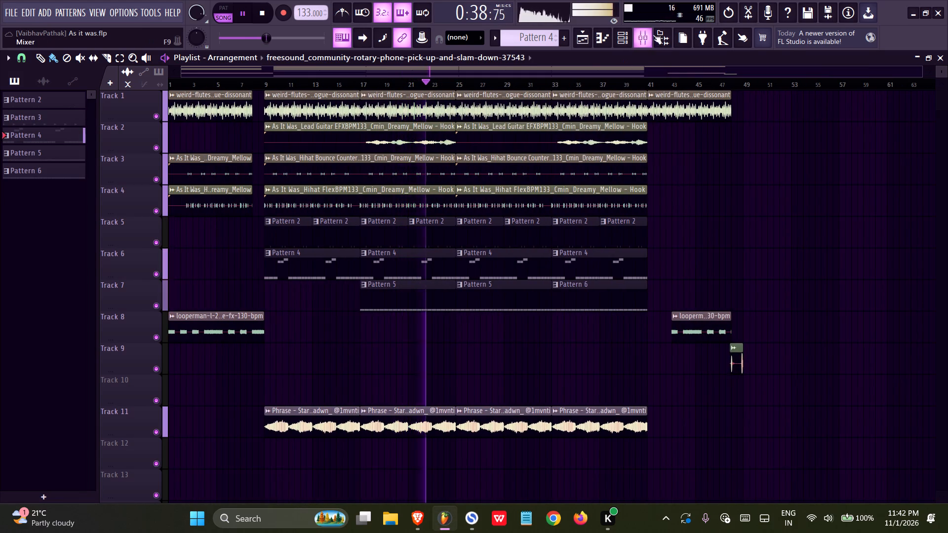
Stop playback and audition one-shots from the Vintage Harmonics Multi-Kit, including Accent - Spaceship (Am).
{"action": "left_click", "coordinate": [655, 33]}
{"action": "key", "text": "ctrl+s"}
{"action": "scroll", "coordinate": [78, 338], "scroll_direction": "up", "scroll_amount": 5}
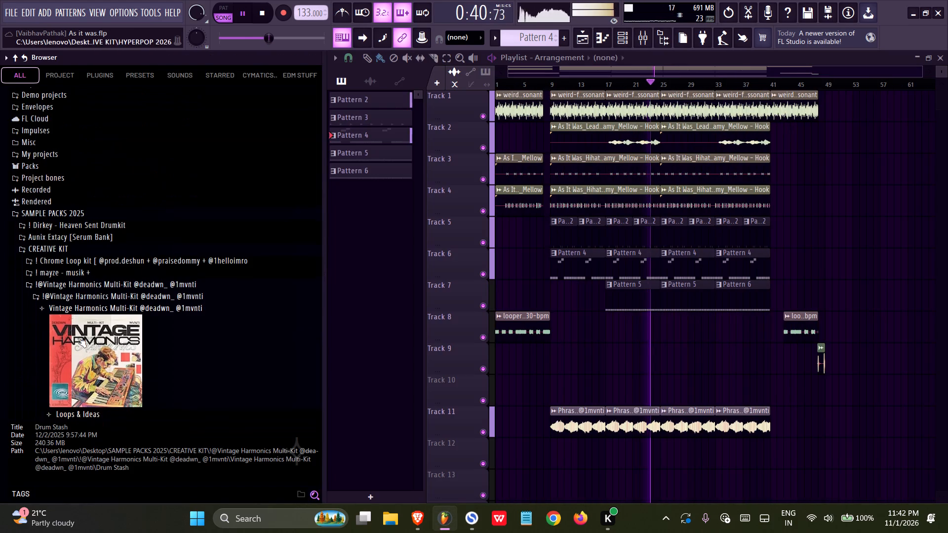
{"action": "key", "text": "space"}
{"action": "scroll", "coordinate": [102, 282], "scroll_direction": "down", "scroll_amount": 4}
{"action": "left_click", "coordinate": [80, 301]}
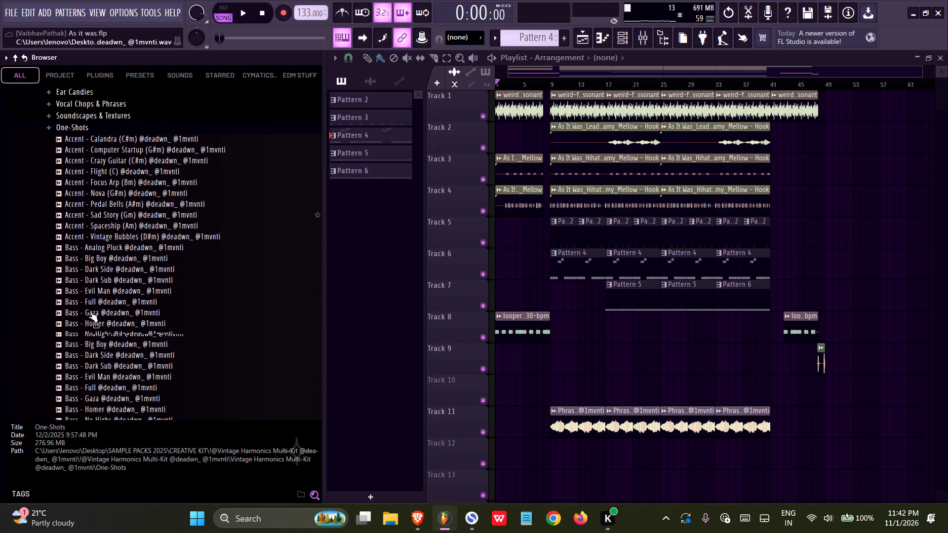
{"action": "left_click", "coordinate": [95, 316]}
{"action": "left_click", "coordinate": [102, 271]}
{"action": "left_click", "coordinate": [105, 208]}
{"action": "left_click", "coordinate": [107, 188]}
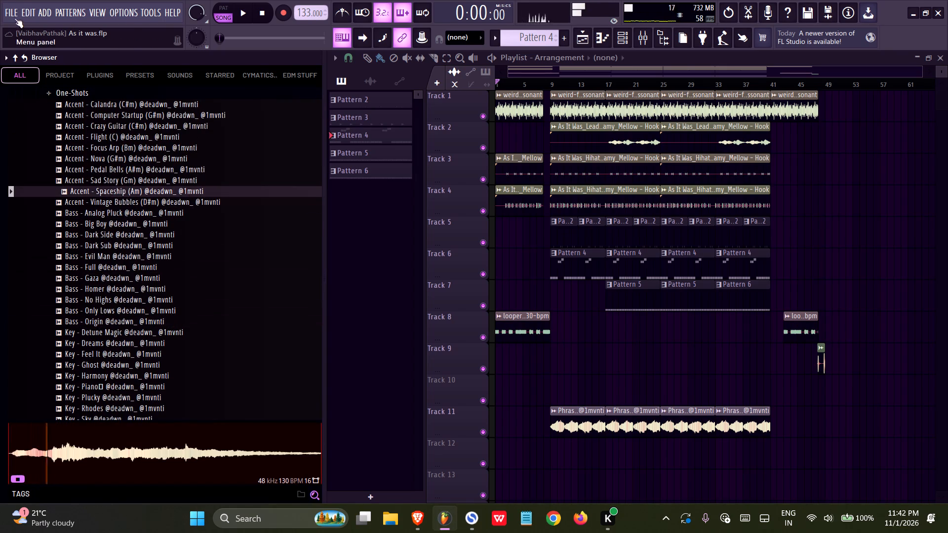
Start a new project.
{"action": "left_click", "coordinate": [12, 14]}
{"action": "left_click", "coordinate": [101, 28]}
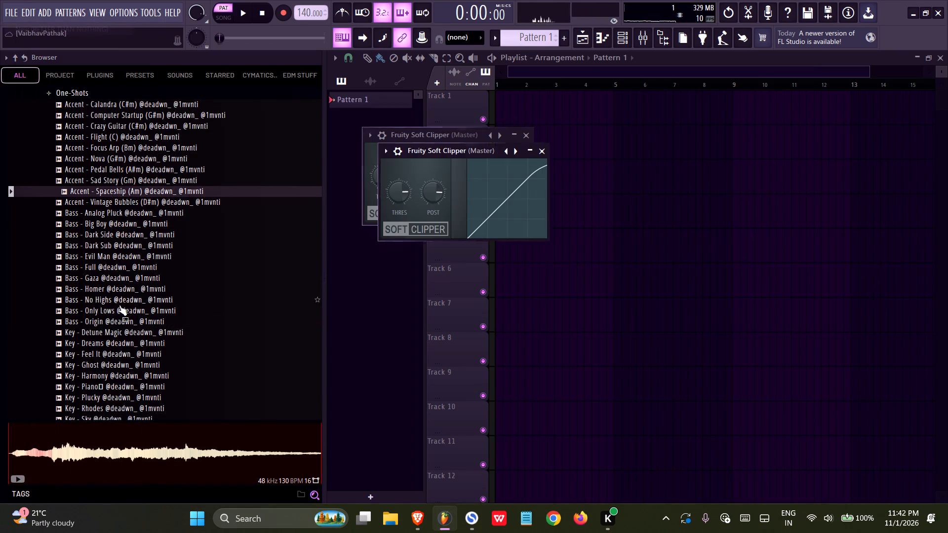
Audition the Key - Piano one-shot from the Vintage Harmonics kit.
{"action": "scroll", "coordinate": [119, 300], "scroll_direction": "down", "scroll_amount": 2}
{"action": "left_click", "coordinate": [119, 294]}
{"action": "left_click", "coordinate": [111, 302]}
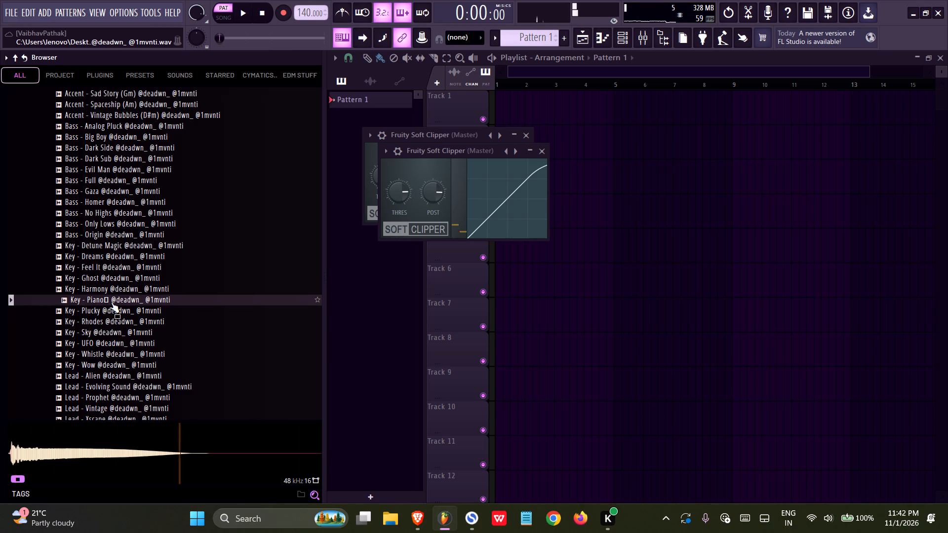
{"action": "left_click", "coordinate": [111, 302]}
{"action": "left_click", "coordinate": [111, 302]}
Show the channel rack and set the project tempo to 126 BPM.
{"action": "left_click", "coordinate": [623, 31]}
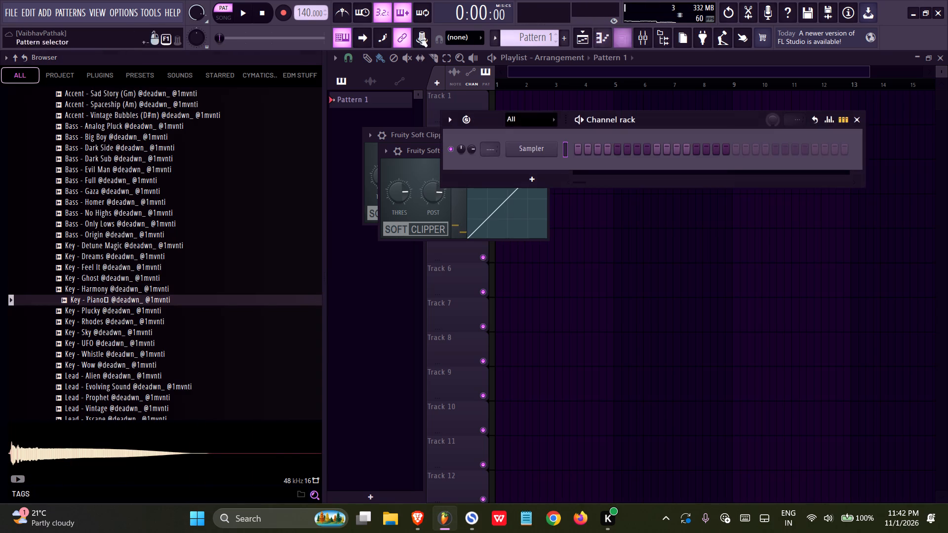
{"action": "right_click", "coordinate": [304, 11]}
{"action": "left_click", "coordinate": [334, 157]}
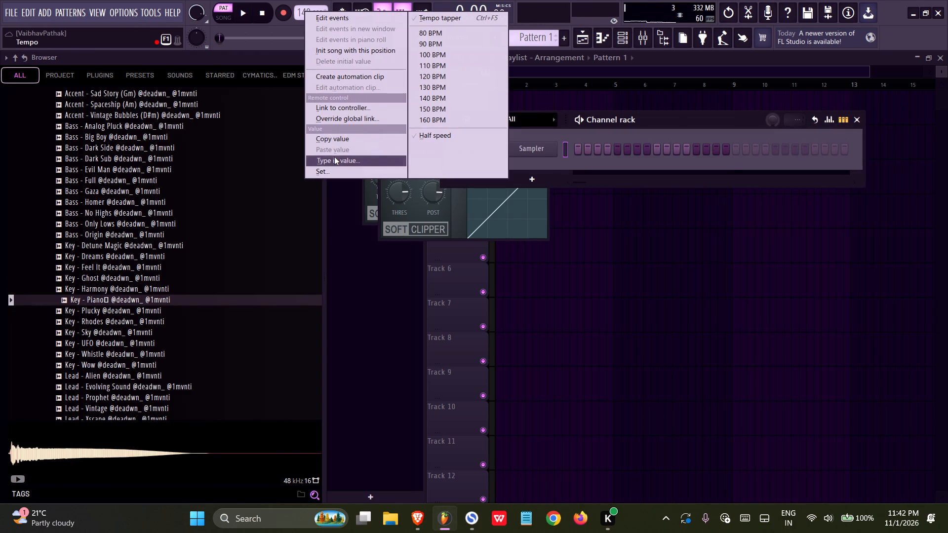
{"action": "type", "text": "126"}
{"action": "key", "text": "Return"}
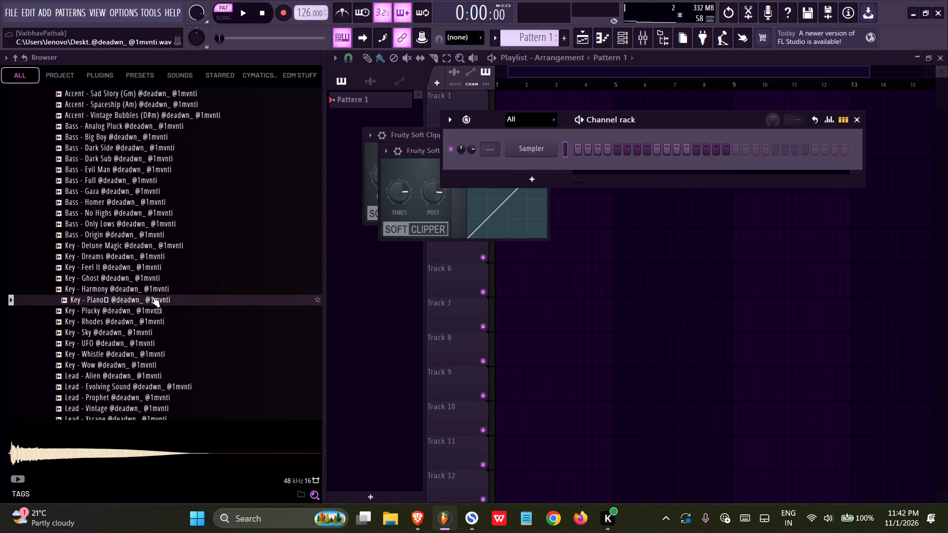
Add the Key - Piano one-shot to the channel rack as a new channel below Sampler.
{"action": "left_click_drag", "start_coordinate": [151, 298], "coordinate": [499, 168]}
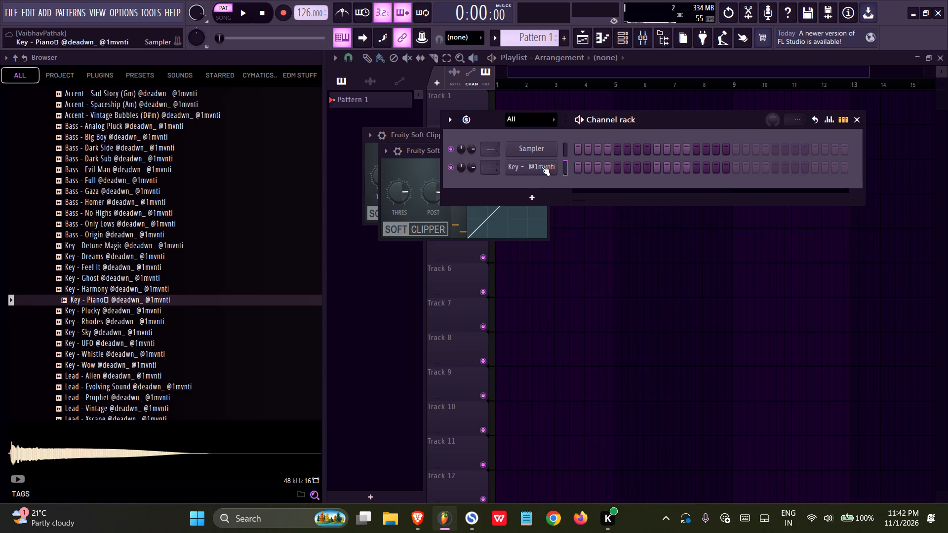
Turn the attack, decay, sustain, release and hold of the piano channel's volume envelope down to 0%.
{"action": "left_click", "coordinate": [541, 166]}
{"action": "left_click", "coordinate": [374, 123]}
{"action": "left_click_drag", "start_coordinate": [366, 245], "coordinate": [366, 338]}
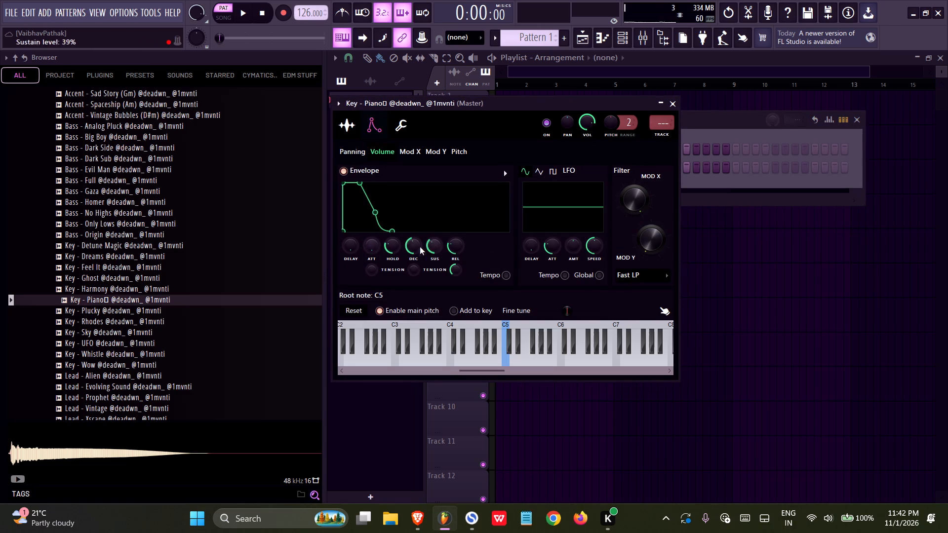
{"action": "left_click_drag", "start_coordinate": [410, 244], "coordinate": [411, 365]}
{"action": "left_click_drag", "start_coordinate": [434, 256], "coordinate": [467, 354]}
{"action": "left_click_drag", "start_coordinate": [451, 243], "coordinate": [451, 414]}
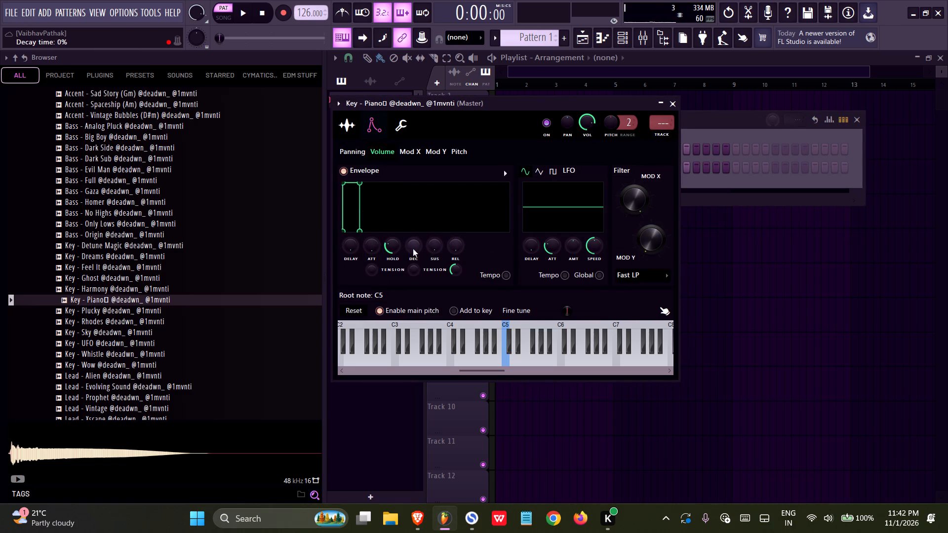
{"action": "left_click_drag", "start_coordinate": [390, 247], "coordinate": [393, 408]}
Enable Cut self for the piano channel and close its settings.
{"action": "left_click", "coordinate": [396, 125]}
{"action": "left_click", "coordinate": [339, 276]}
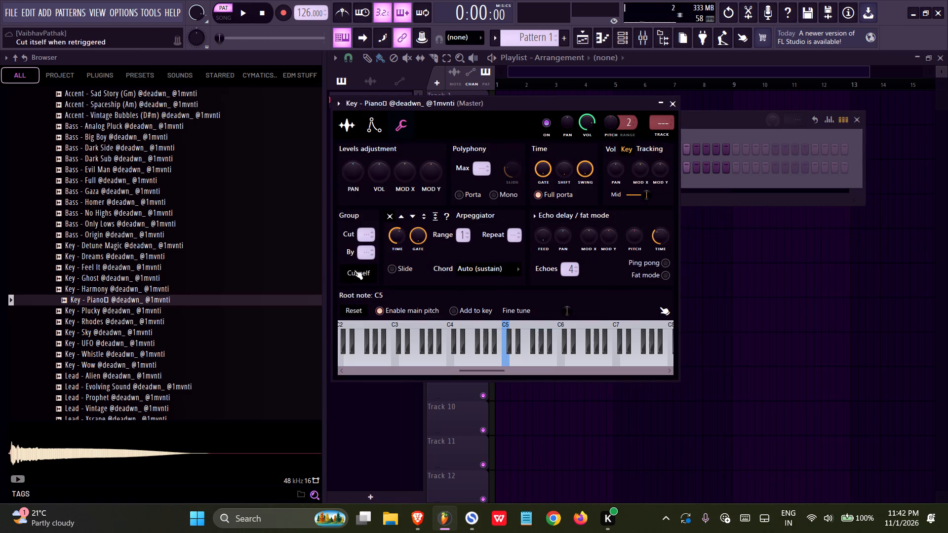
{"action": "left_click", "coordinate": [361, 268]}
{"action": "left_click", "coordinate": [671, 100]}
Delete the Sampler channel from the channel rack.
{"action": "right_click", "coordinate": [538, 144]}
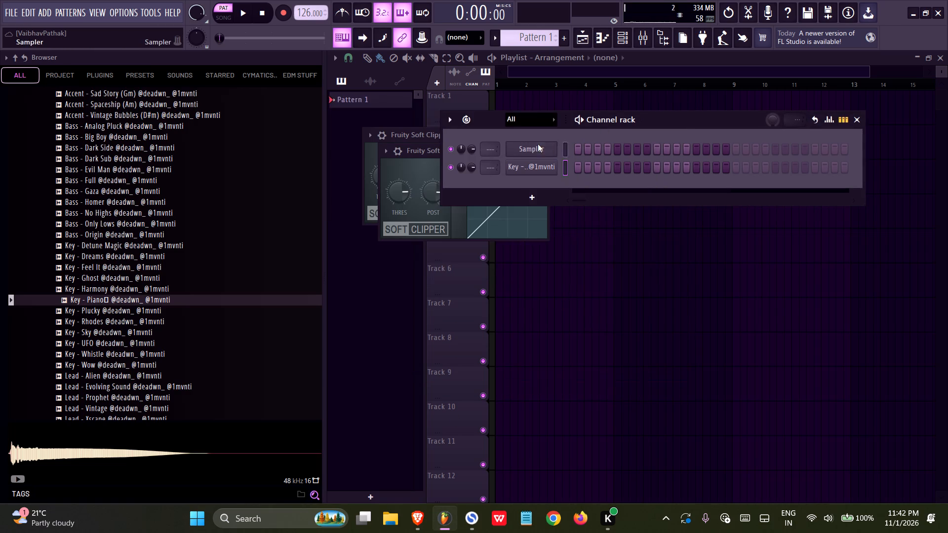
{"action": "left_click", "coordinate": [574, 301]}
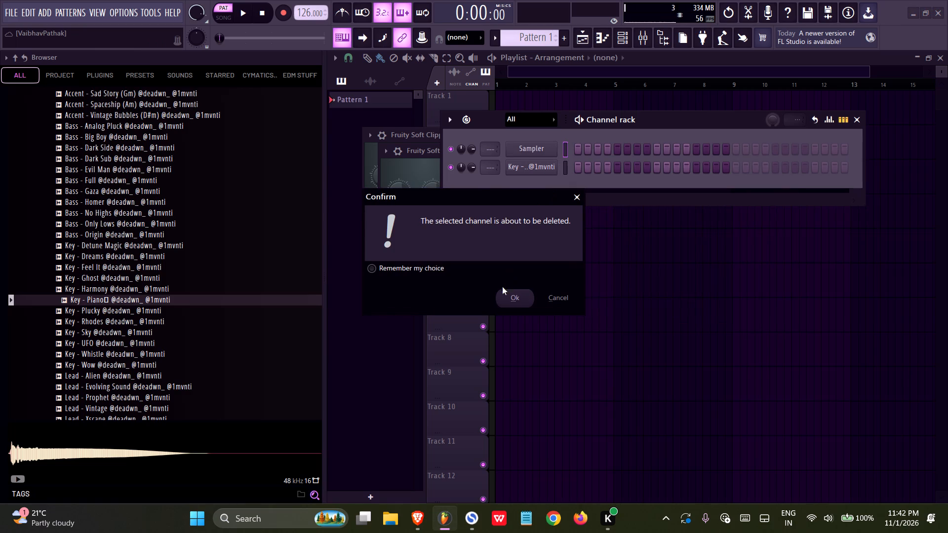
{"action": "left_click", "coordinate": [515, 297]}
Open the piano channel's piano roll and choose a scale from the Snap to scale options.
{"action": "right_click", "coordinate": [546, 146]}
{"action": "left_click", "coordinate": [570, 146]}
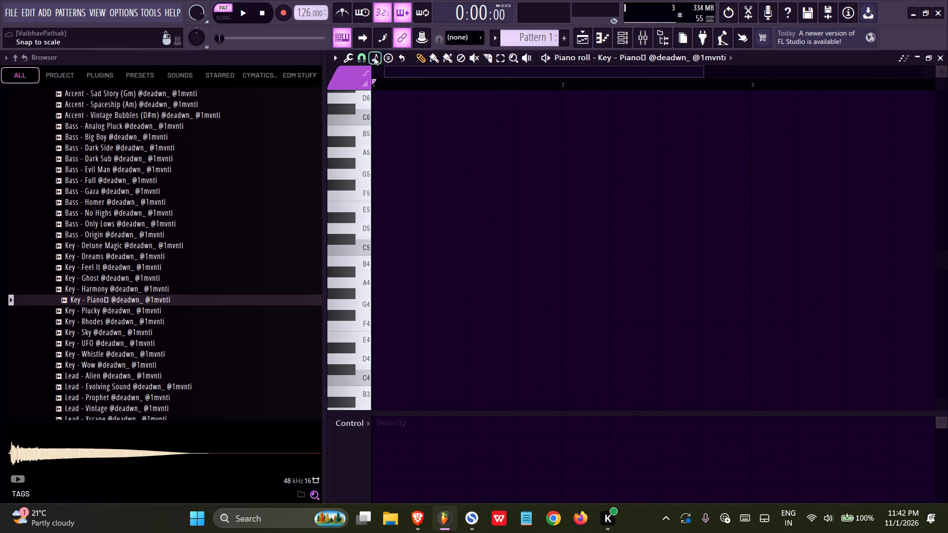
{"action": "right_click", "coordinate": [374, 57]}
{"action": "left_click", "coordinate": [432, 202]}
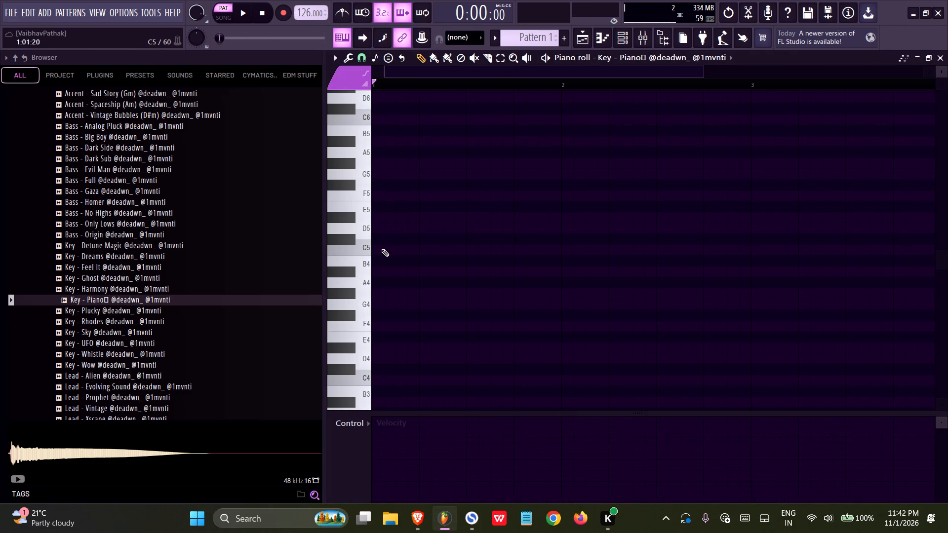
Draw a one-step C5 note at the start of bar 1, followed directly by a one-step G#5 note.
{"action": "left_click_drag", "start_coordinate": [381, 249], "coordinate": [306, 255]}
{"action": "left_click_drag", "start_coordinate": [379, 231], "coordinate": [370, 216]}
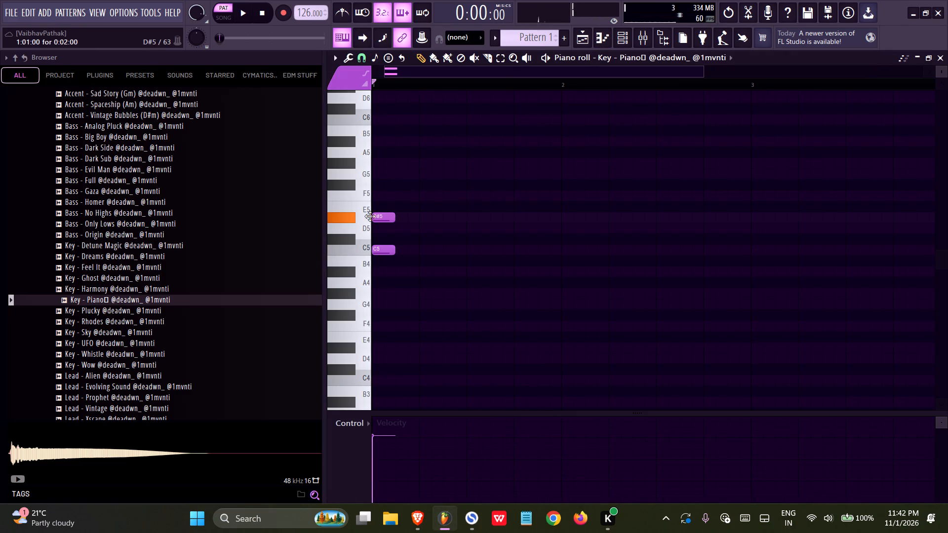
{"action": "left_click_drag", "start_coordinate": [370, 216], "coordinate": [383, 218]}
{"action": "scroll", "coordinate": [379, 233], "scroll_direction": "up", "scroll_amount": 17, "text": "ctrl"}
{"action": "left_click_drag", "start_coordinate": [419, 219], "coordinate": [422, 221]}
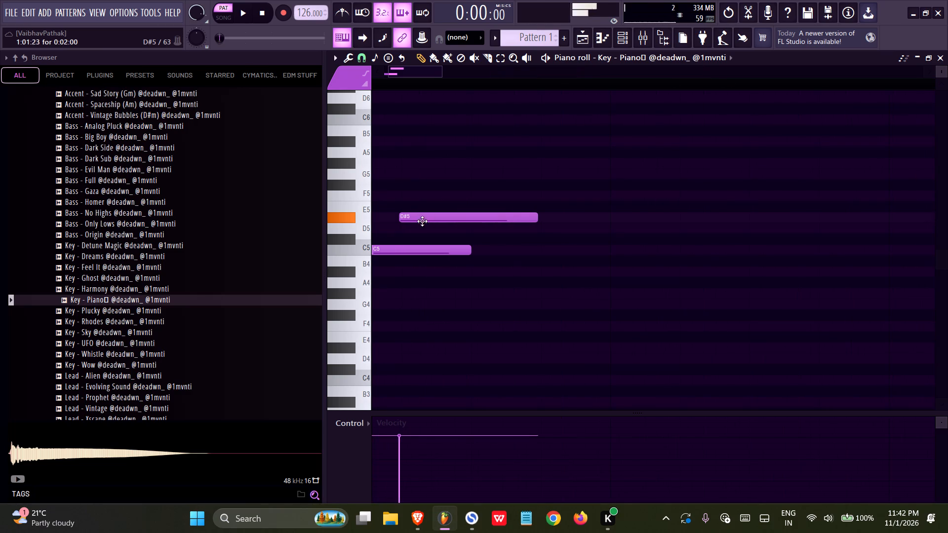
{"action": "left_click_drag", "start_coordinate": [422, 221], "coordinate": [425, 222]}
{"action": "left_click_drag", "start_coordinate": [467, 251], "coordinate": [401, 247]}
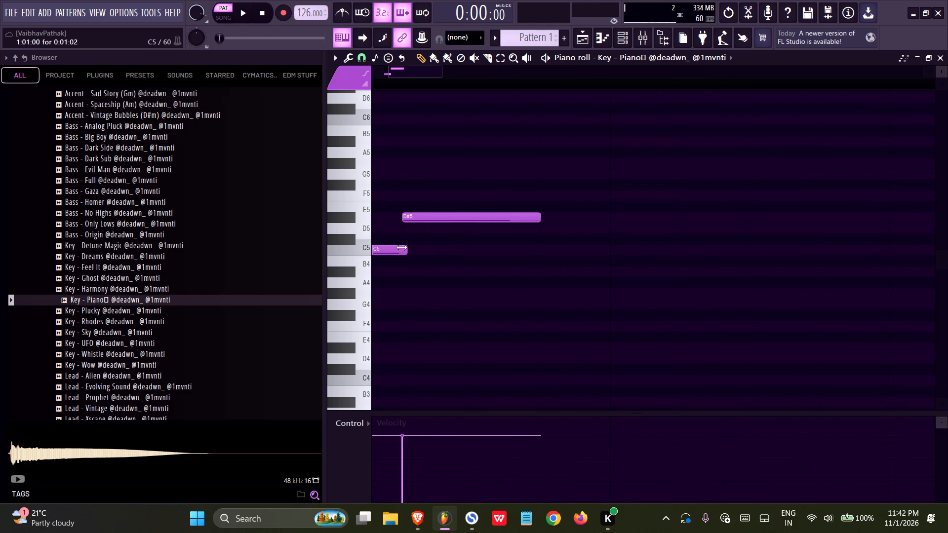
{"action": "left_click_drag", "start_coordinate": [401, 247], "coordinate": [398, 245]}
{"action": "left_click_drag", "start_coordinate": [411, 219], "coordinate": [411, 156]}
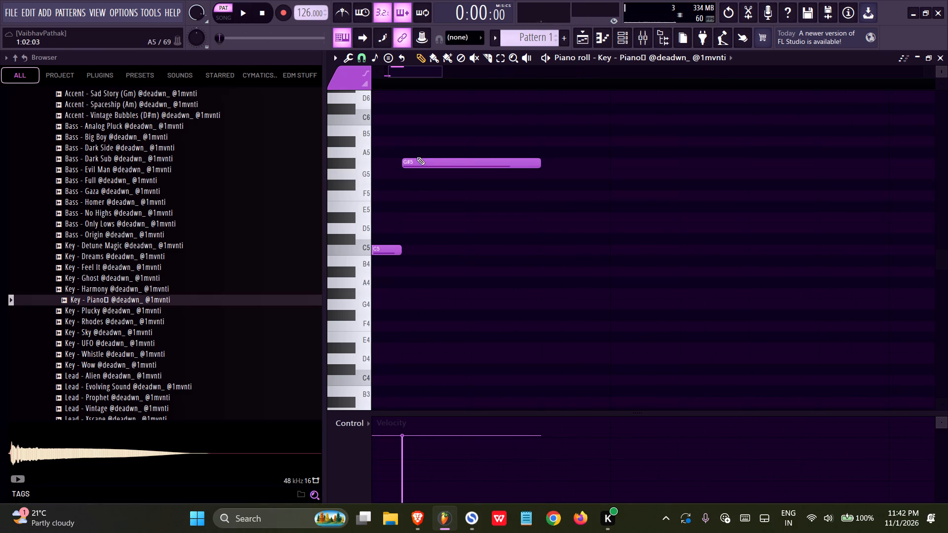
{"action": "left_click_drag", "start_coordinate": [538, 163], "coordinate": [468, 163]}
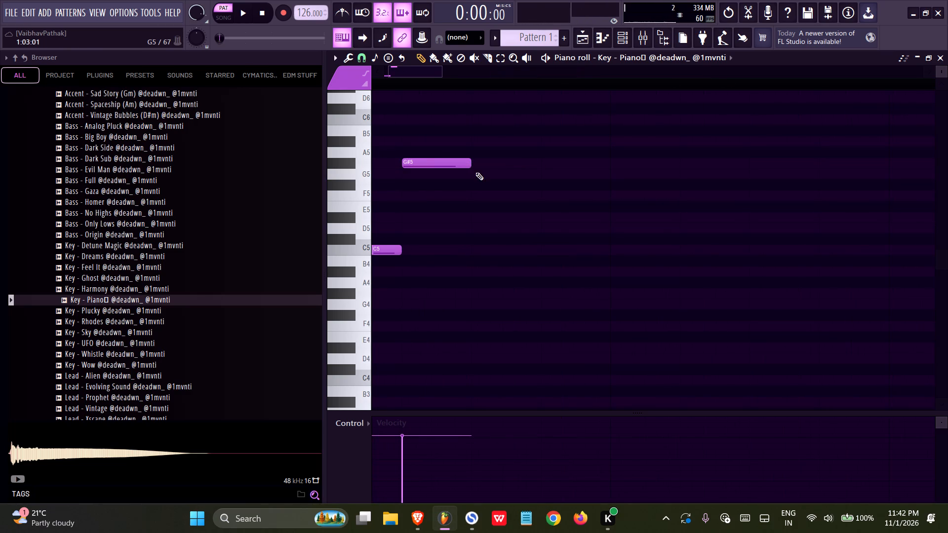
Add a one-step G5 note directly after the G#5 note and play back the phrase.
{"action": "left_click", "coordinate": [473, 173]}
{"action": "key", "text": "space"}
{"action": "scroll", "coordinate": [451, 220], "scroll_direction": "down", "scroll_amount": 5, "text": "ctrl"}
{"action": "key", "text": "space"}
{"action": "scroll", "coordinate": [431, 227], "scroll_direction": "up", "scroll_amount": 2, "text": "ctrl"}
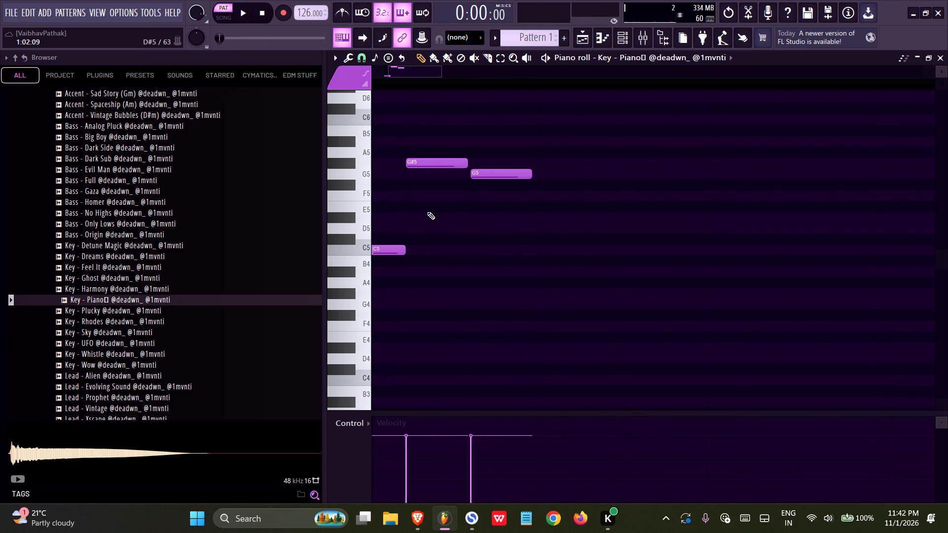
{"action": "scroll", "coordinate": [427, 212], "scroll_direction": "up", "scroll_amount": 4, "text": "ctrl"}
{"action": "left_click", "coordinate": [496, 170]}
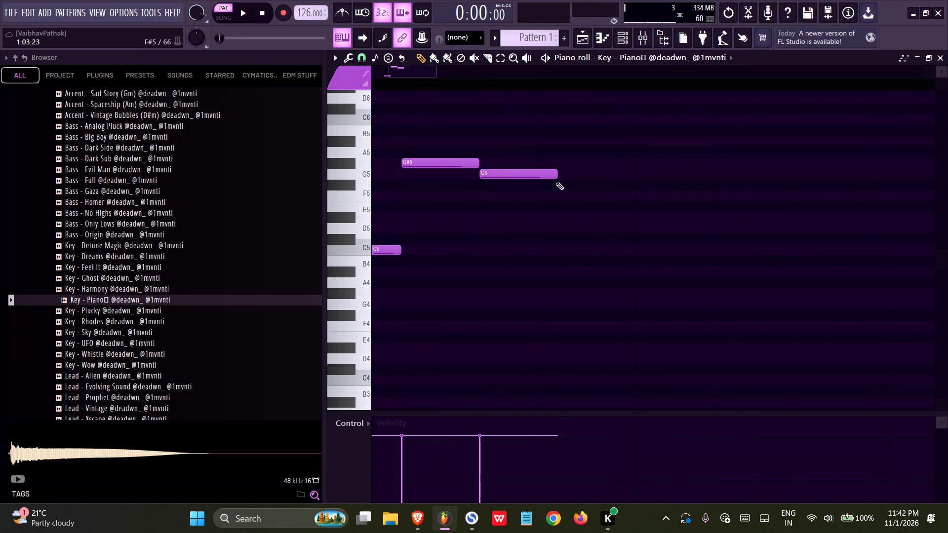
{"action": "key", "text": "space"}
{"action": "scroll", "coordinate": [417, 260], "scroll_direction": "down", "scroll_amount": 5, "text": "ctrl"}
{"action": "key", "text": "space"}
Copy the three-note C5, G#5, G5 phrase directly after itself and play it back.
{"action": "left_click_drag", "start_coordinate": [522, 140], "coordinate": [318, 292], "text": "ctrl"}
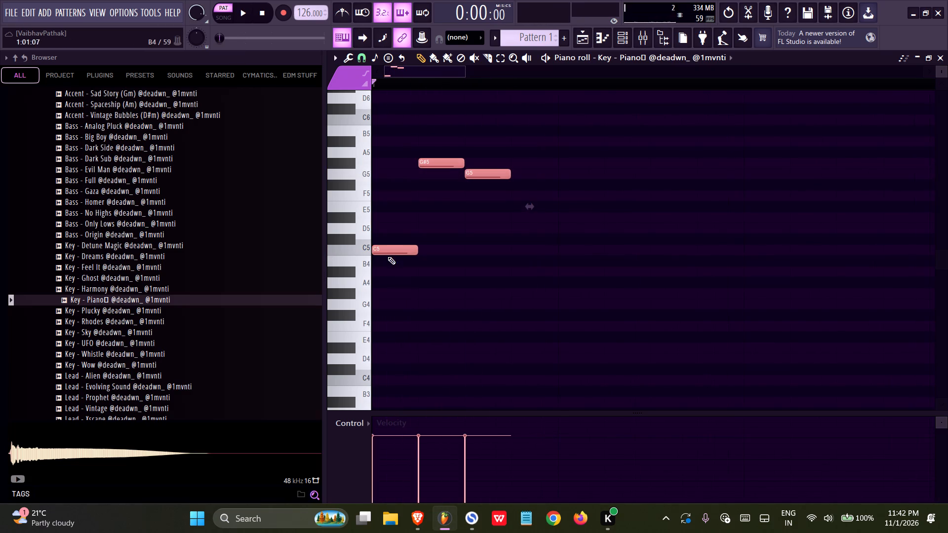
{"action": "left_click_drag", "start_coordinate": [386, 251], "coordinate": [526, 253], "text": "shift"}
{"action": "key", "text": "space"}
{"action": "key", "text": "space"}
{"action": "left_click", "coordinate": [529, 252]}
{"action": "scroll", "coordinate": [506, 244], "scroll_direction": "down", "scroll_amount": 5, "text": "ctrl"}
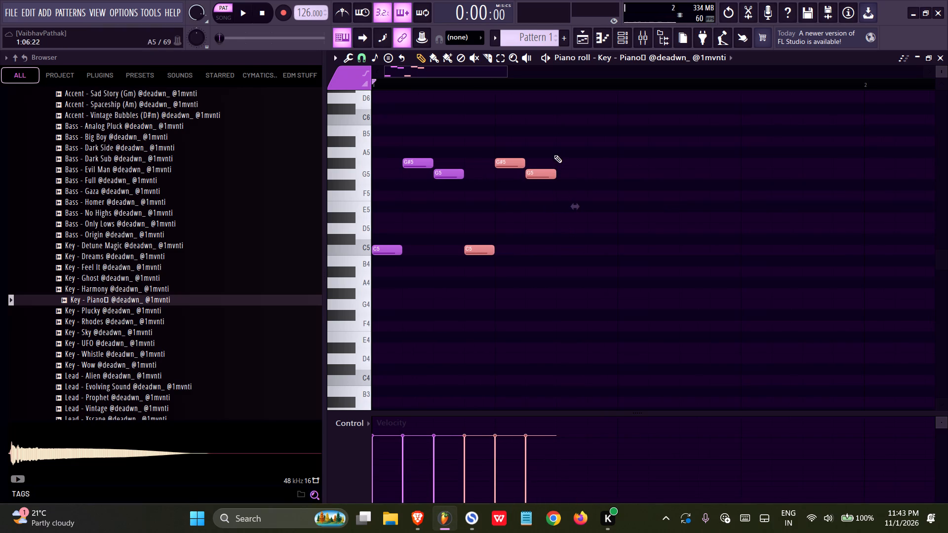
Extend the melody with an A#5 note followed by a D#5 note, and play it back.
{"action": "left_click", "coordinate": [558, 139]}
{"action": "left_click", "coordinate": [566, 140]}
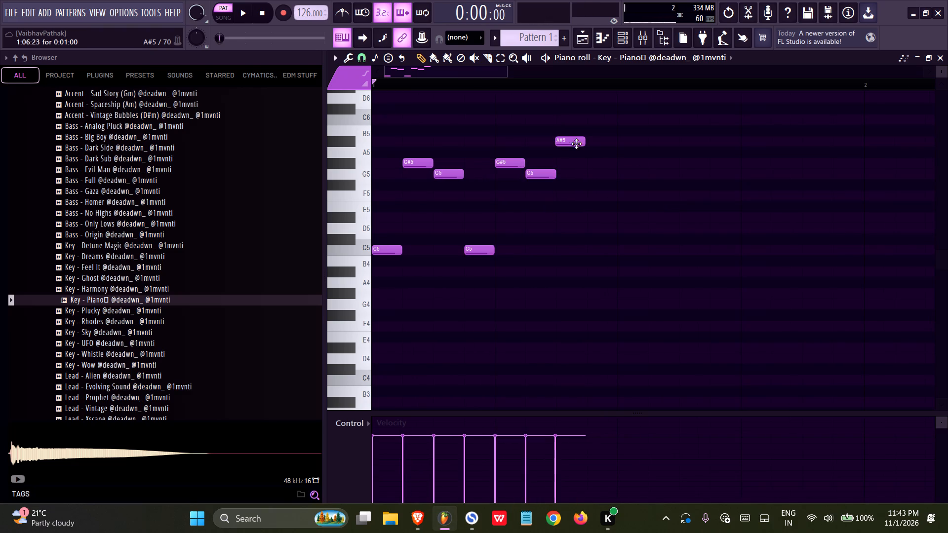
{"action": "left_click", "coordinate": [568, 143]}
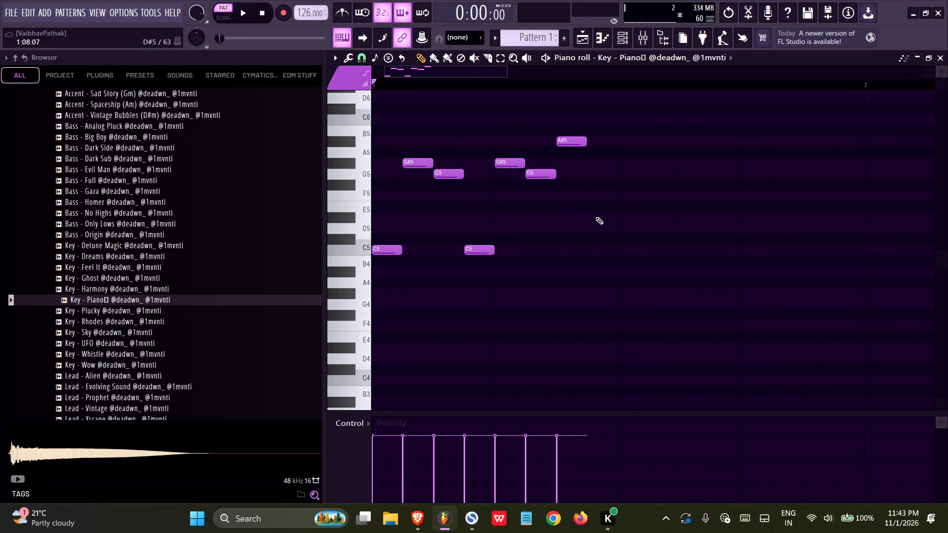
{"action": "left_click", "coordinate": [588, 216]}
{"action": "key", "text": "space"}
{"action": "scroll", "coordinate": [526, 233], "scroll_direction": "down", "scroll_amount": 5, "text": "ctrl"}
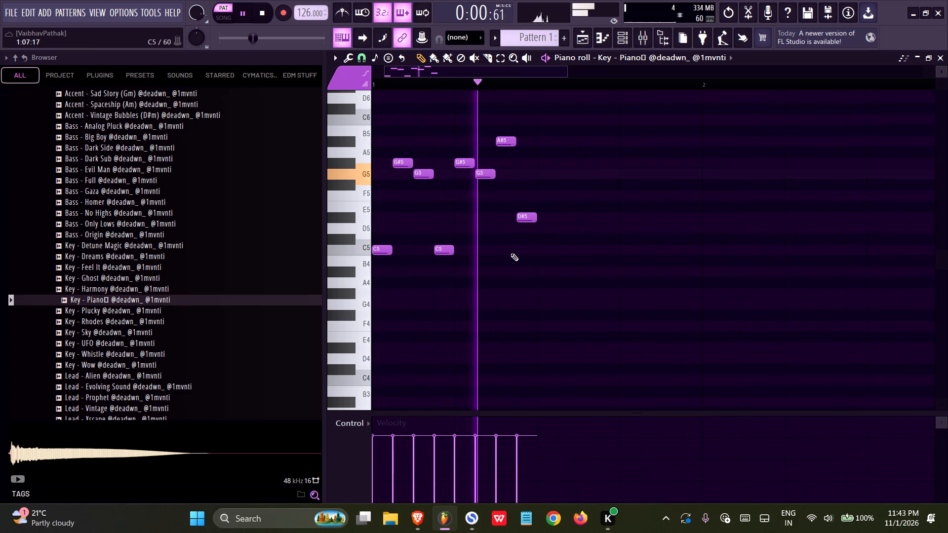
{"action": "key", "text": "space"}
Duplicate the complete eight-note phrase directly after itself and play back the pattern.
{"action": "left_click_drag", "start_coordinate": [556, 116], "coordinate": [294, 298], "text": "ctrl"}
{"action": "key", "text": "ctrl+b"}
{"action": "key", "text": "space"}
{"action": "scroll", "coordinate": [397, 301], "scroll_direction": "down", "scroll_amount": 3}
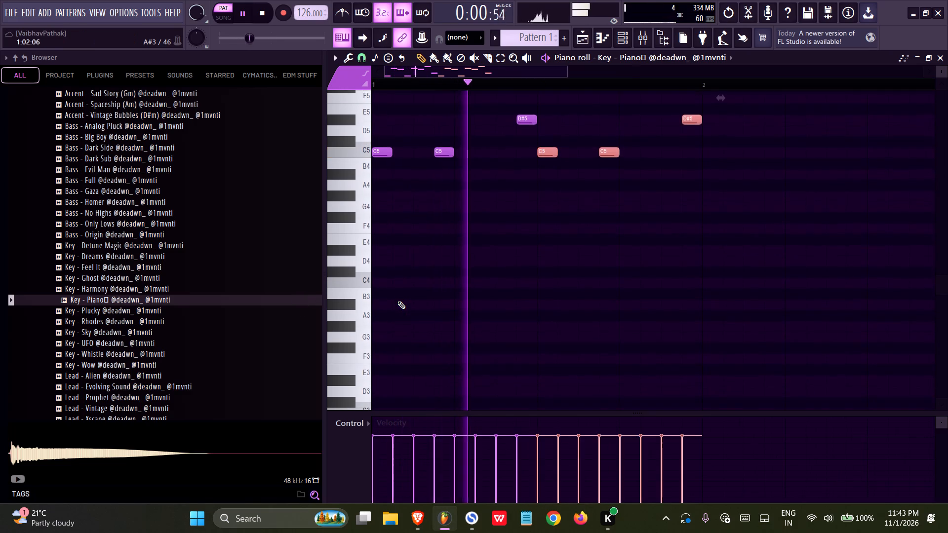
{"action": "scroll", "coordinate": [397, 301], "scroll_direction": "down", "scroll_amount": 3, "text": "ctrl"}
{"action": "scroll", "coordinate": [407, 314], "scroll_direction": "up", "scroll_amount": 3}
{"action": "key", "text": "space"}
Select all sixteen notes, duplicate them three times to fill four bars, and play back the pattern.
{"action": "left_click_drag", "start_coordinate": [649, 103], "coordinate": [241, 300], "text": "ctrl"}
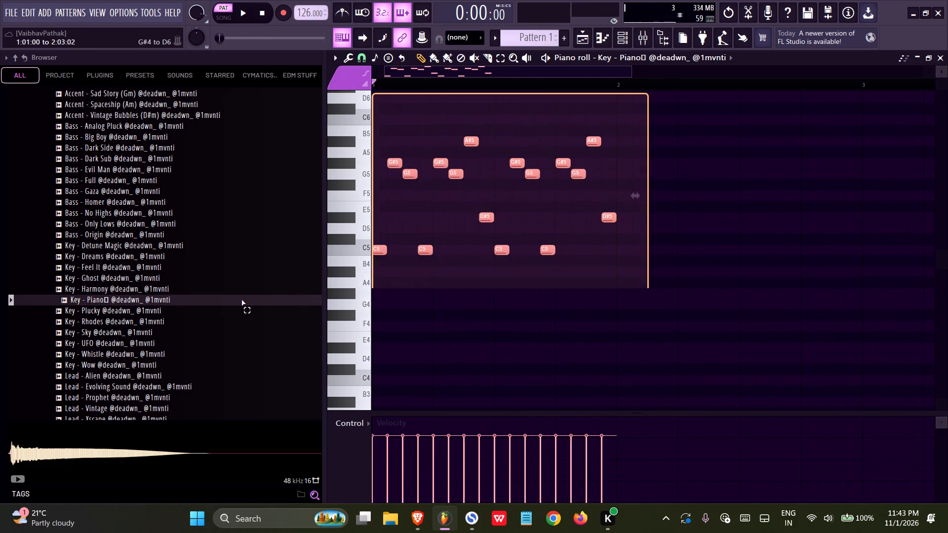
{"action": "left_click_drag", "start_coordinate": [241, 300], "coordinate": [240, 300], "text": "ctrl"}
{"action": "key", "text": "ctrl+b"}
{"action": "scroll", "coordinate": [249, 301], "scroll_direction": "down", "scroll_amount": 5, "text": "ctrl"}
{"action": "scroll", "coordinate": [464, 303], "scroll_direction": "down", "scroll_amount": 10, "text": "ctrl"}
{"action": "key", "text": "ctrl+b"}
{"action": "key", "text": "ctrl+b"}
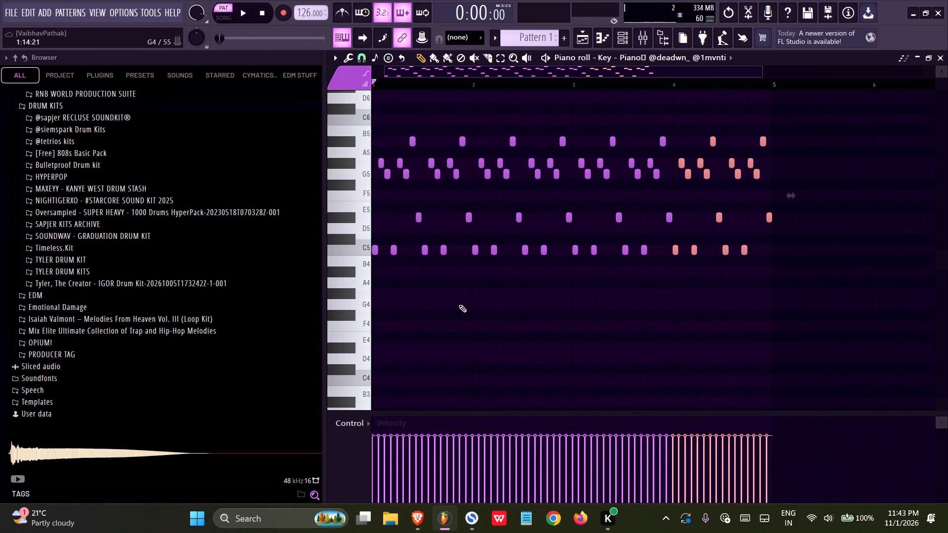
{"action": "key", "text": "space"}
{"action": "right_click", "coordinate": [515, 302]}
Route the piano channel to mixer insert 1.
{"action": "left_click", "coordinate": [582, 34]}
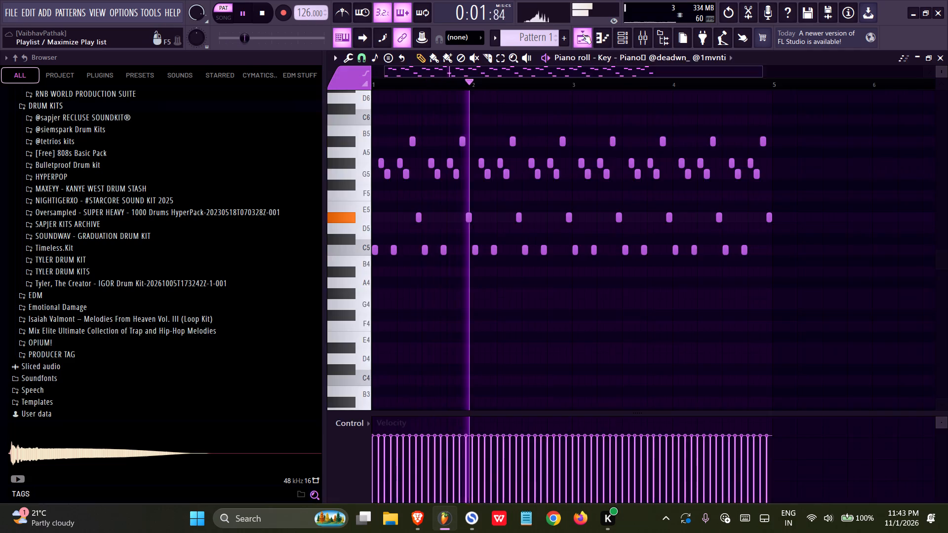
{"action": "left_click", "coordinate": [615, 43]}
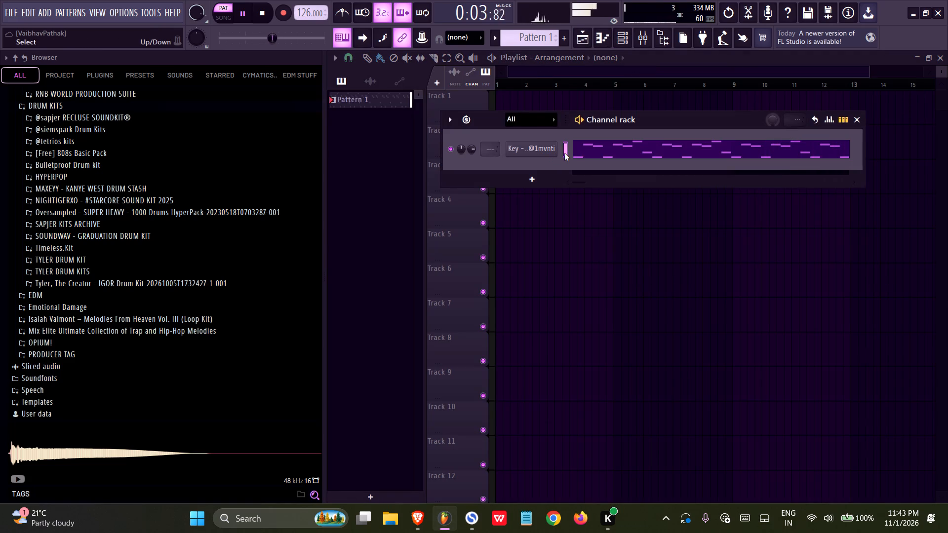
{"action": "key", "text": "ctrl+l"}
Add Fruity Parametric EQ 2 to the piano's mixer track, cutting the lows with band 1 and slightly lowering band 5 near 1 kHz.
{"action": "left_click", "coordinate": [395, 93]}
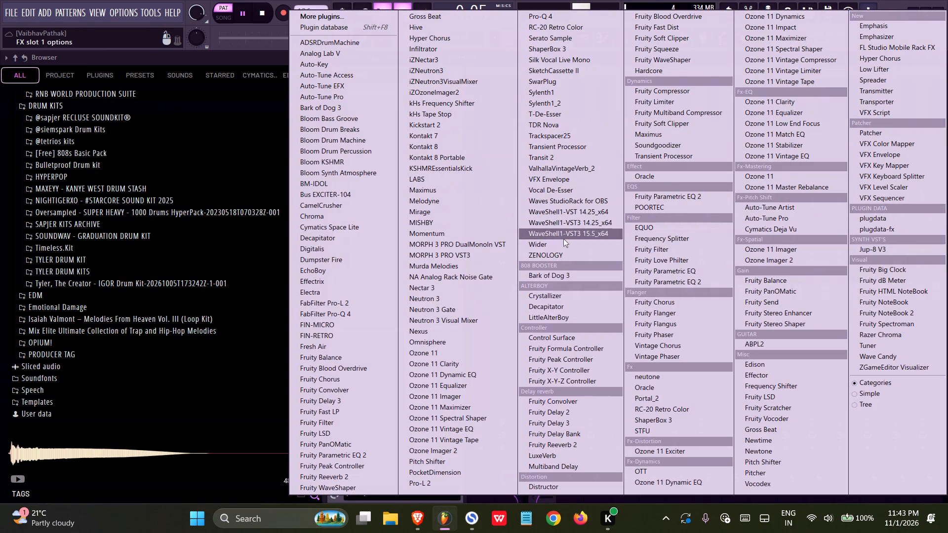
{"action": "left_click", "coordinate": [652, 282]}
{"action": "left_click_drag", "start_coordinate": [438, 269], "coordinate": [612, 30]}
{"action": "left_click_drag", "start_coordinate": [582, 280], "coordinate": [549, 280]}
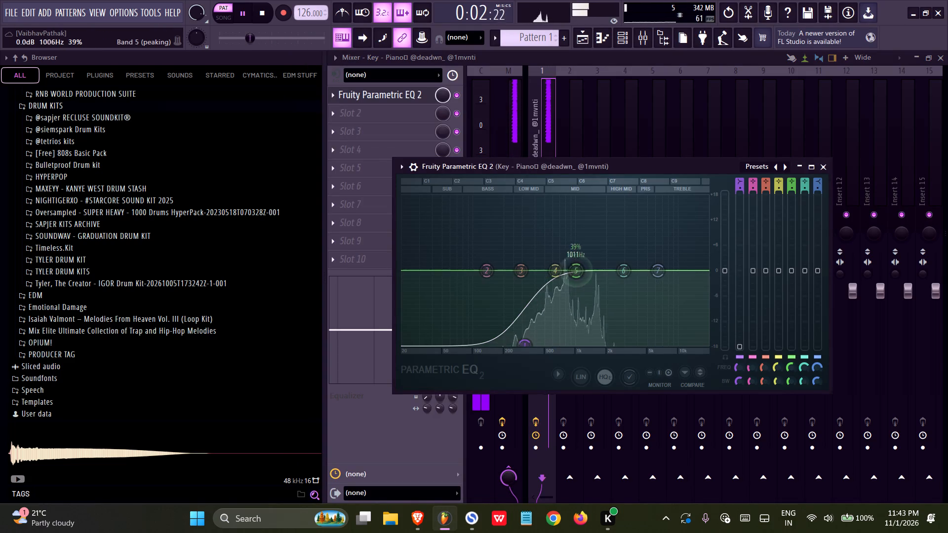
{"action": "left_click_drag", "start_coordinate": [549, 280], "coordinate": [537, 288]}
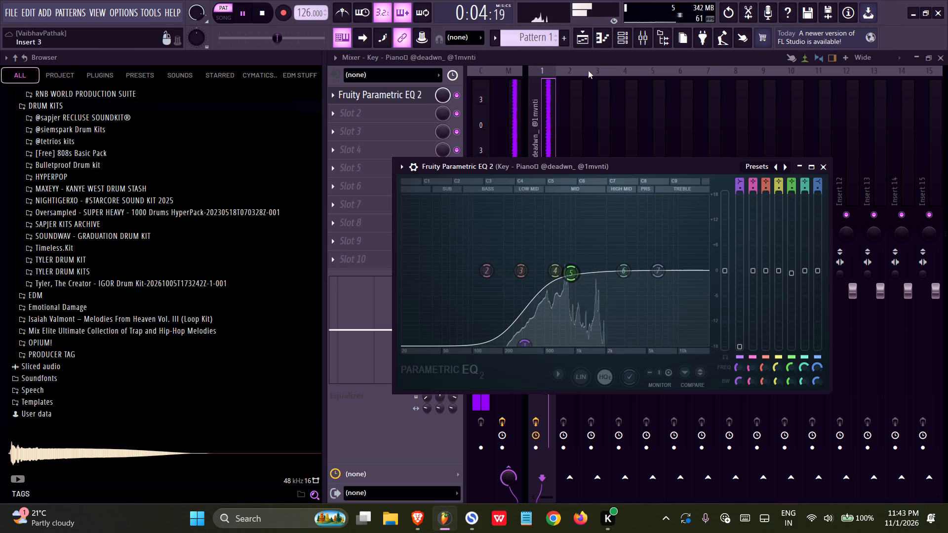
{"action": "left_click", "coordinate": [587, 64]}
{"action": "left_click", "coordinate": [586, 34]}
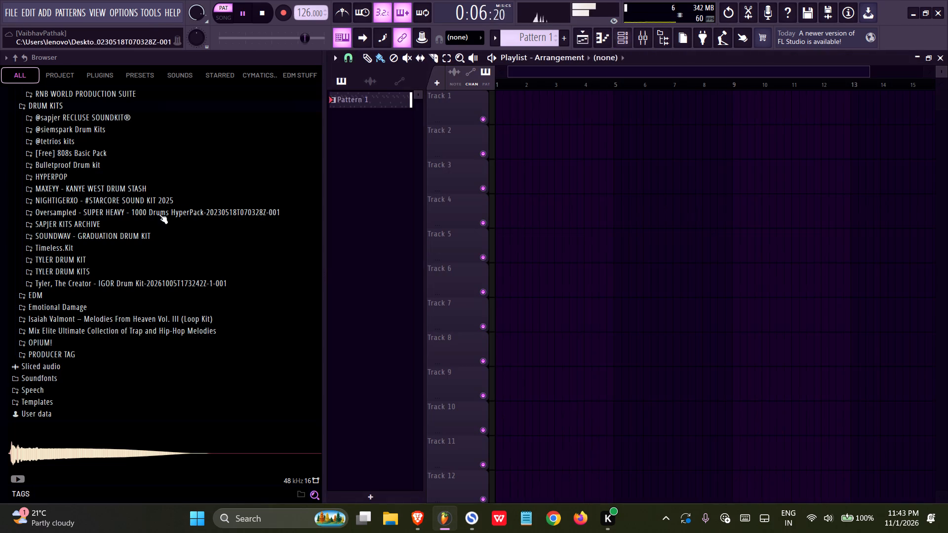
Stop playback and audition one-shots from the Vintage Harmonics kit, including Pad - Classic Strings and Bass - Homer.
{"action": "scroll", "coordinate": [70, 240], "scroll_direction": "up", "scroll_amount": 8}
{"action": "key", "text": "space"}
{"action": "left_click", "coordinate": [114, 307]}
{"action": "left_click", "coordinate": [107, 233]}
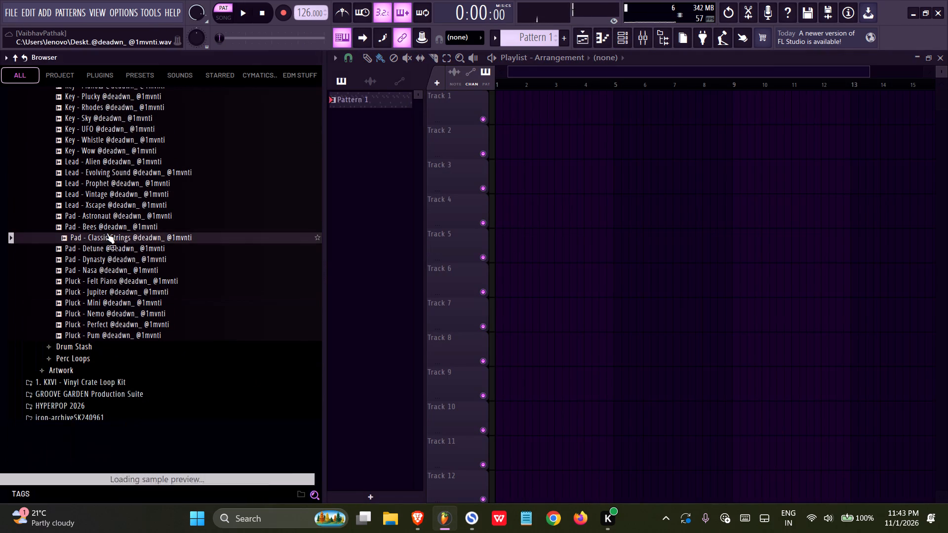
{"action": "scroll", "coordinate": [99, 240], "scroll_direction": "up", "scroll_amount": 3}
{"action": "left_click", "coordinate": [98, 237]}
{"action": "left_click", "coordinate": [99, 190]}
{"action": "scroll", "coordinate": [92, 201], "scroll_direction": "up", "scroll_amount": 2}
{"action": "left_click", "coordinate": [92, 201]}
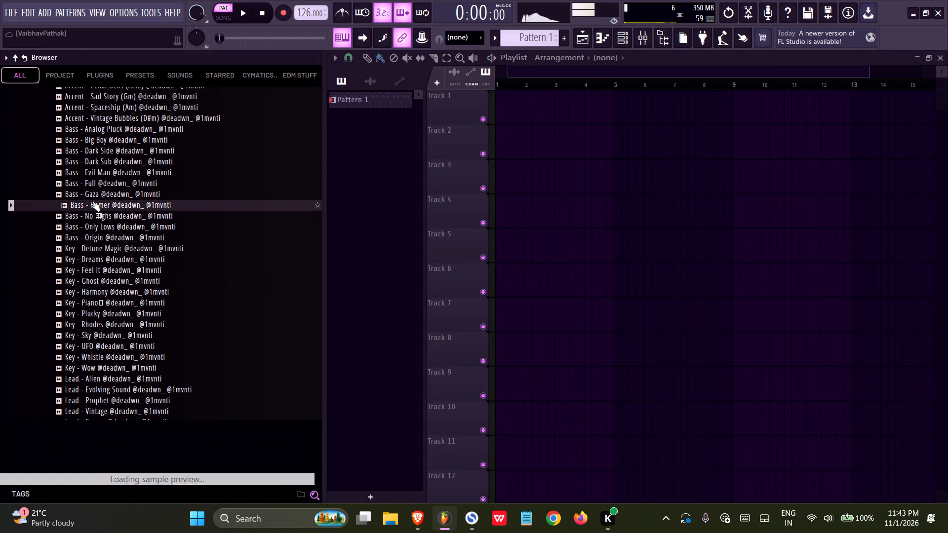
{"action": "double_click", "coordinate": [92, 201]}
Show the channel rack and compare the kit's Bass one-shots, including Full, Evil Man, Dark Sub, Big Boy, Analog Pluck and Homer.
{"action": "left_click", "coordinate": [616, 34]}
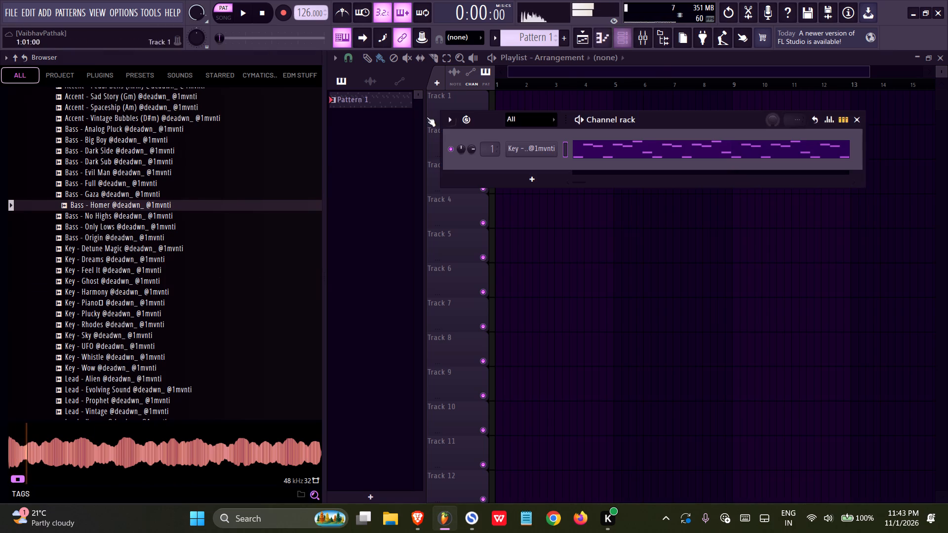
{"action": "left_click", "coordinate": [72, 185]}
{"action": "left_click", "coordinate": [72, 185]}
{"action": "left_click", "coordinate": [79, 170]}
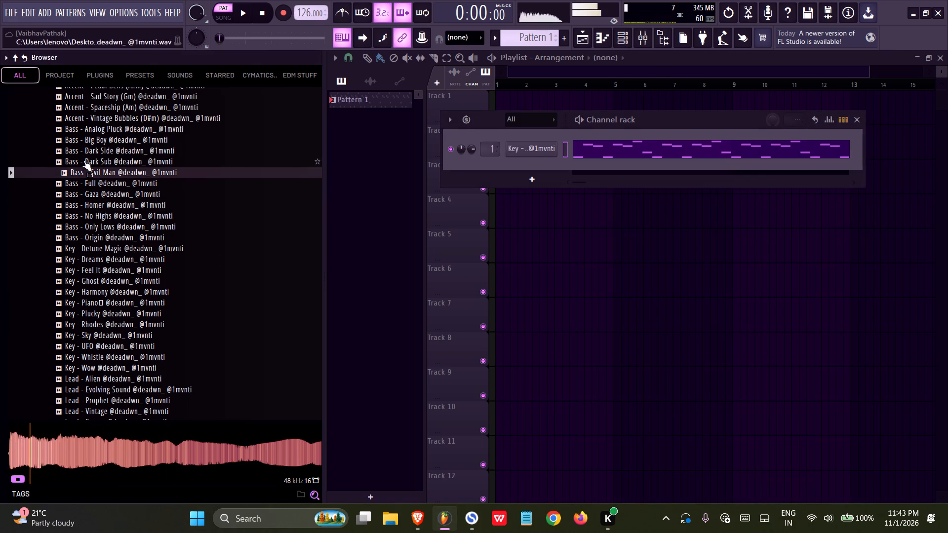
{"action": "left_click", "coordinate": [83, 160]}
{"action": "left_click", "coordinate": [88, 145]}
{"action": "left_click", "coordinate": [88, 145]}
{"action": "left_click", "coordinate": [88, 145]}
{"action": "left_click", "coordinate": [92, 141]}
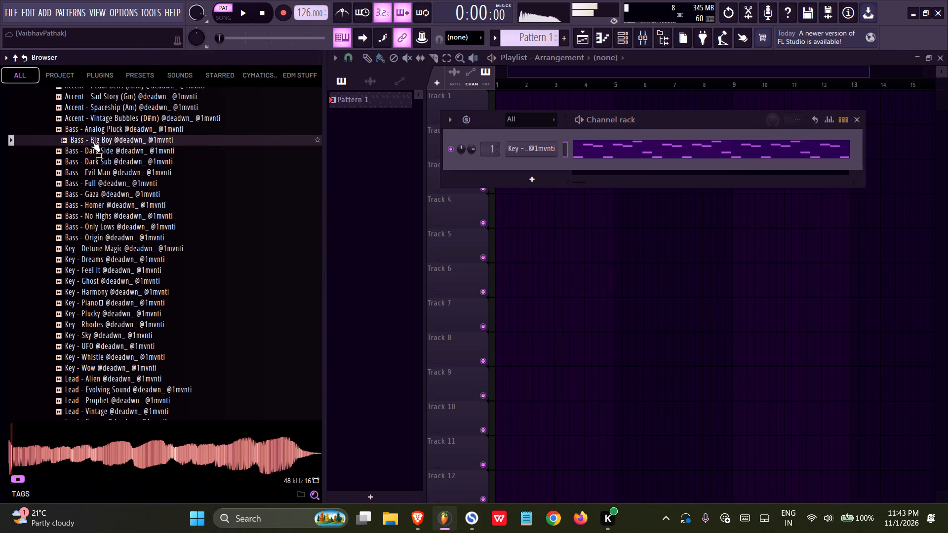
{"action": "left_click", "coordinate": [97, 128]}
{"action": "left_click", "coordinate": [97, 128]}
{"action": "left_click", "coordinate": [102, 217]}
{"action": "left_click", "coordinate": [97, 201]}
{"action": "left_click", "coordinate": [97, 201]}
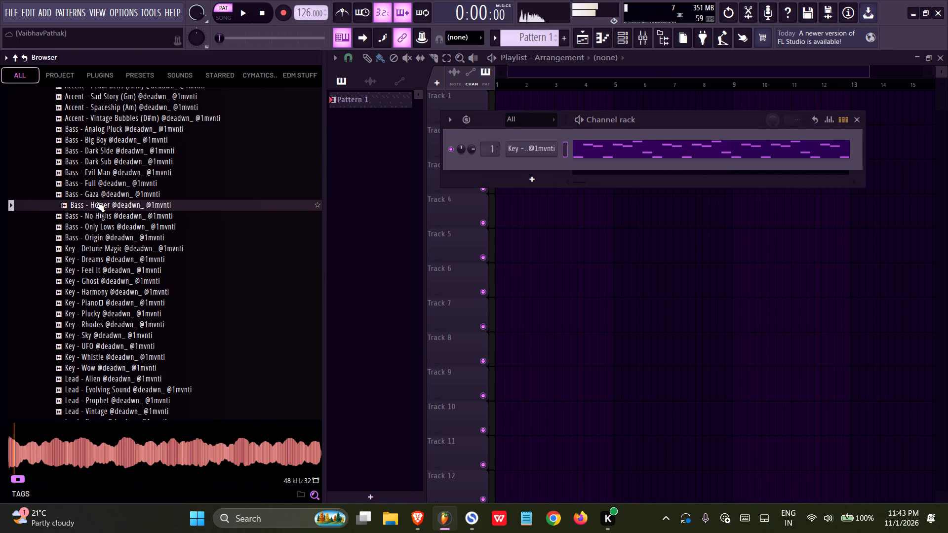
Add the Bass - Homer one-shot as a new channel below the piano and open its channel settings.
{"action": "left_click_drag", "start_coordinate": [97, 201], "coordinate": [494, 178]}
{"action": "left_click", "coordinate": [543, 170]}
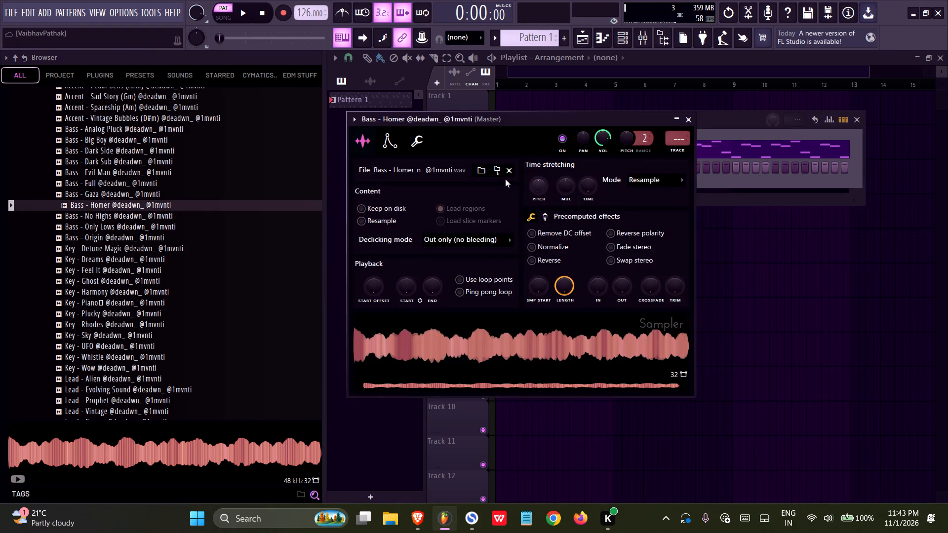
Set the bass channel's volume envelope to minimum attack, decay, sustain and release with hold at 100%, and close its settings.
{"action": "left_click", "coordinate": [385, 136]}
{"action": "left_click_drag", "start_coordinate": [390, 252], "coordinate": [385, 362]}
{"action": "left_click_drag", "start_coordinate": [435, 258], "coordinate": [450, 405]}
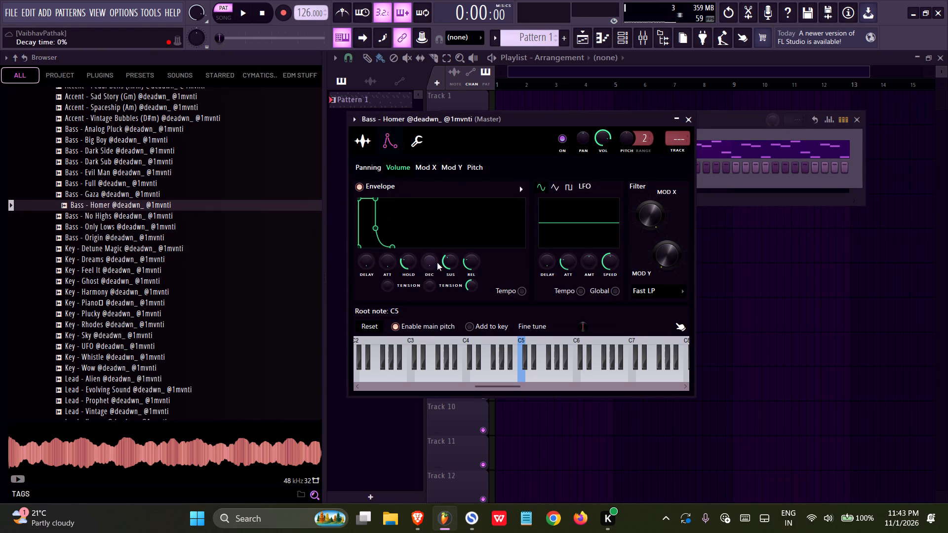
{"action": "left_click_drag", "start_coordinate": [445, 264], "coordinate": [484, 391]}
{"action": "left_click_drag", "start_coordinate": [479, 249], "coordinate": [456, 359]}
{"action": "left_click_drag", "start_coordinate": [408, 260], "coordinate": [390, 17]}
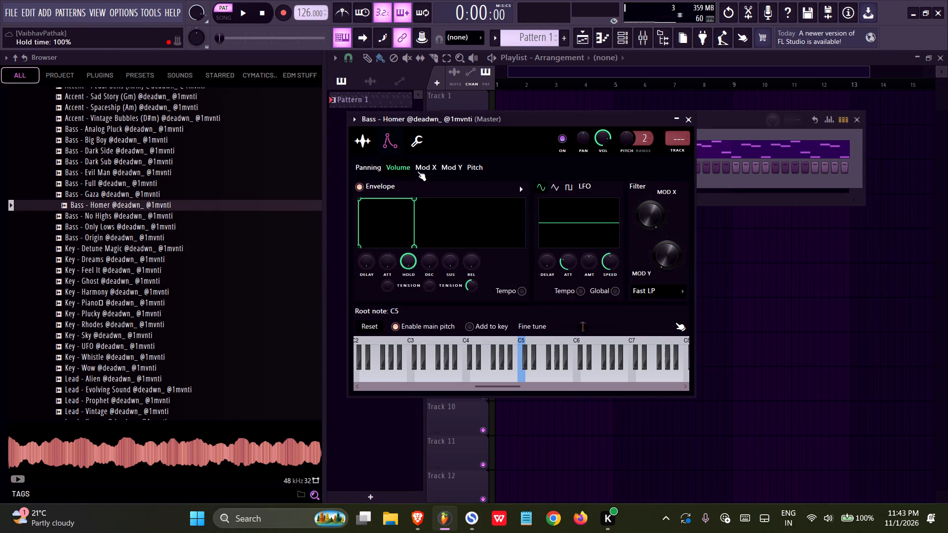
{"action": "left_click", "coordinate": [413, 142]}
{"action": "left_click", "coordinate": [386, 286]}
{"action": "left_click", "coordinate": [687, 119]}
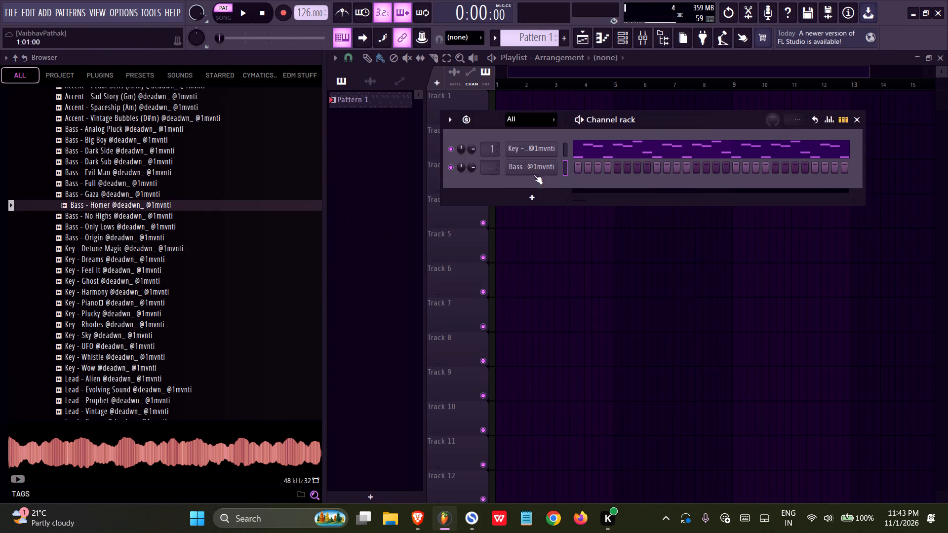
Draw a C5 note about half a bar long at the start of bar 1 in the Bass - Homer piano roll.
{"action": "right_click", "coordinate": [517, 172]}
{"action": "left_click", "coordinate": [566, 169]}
{"action": "left_click_drag", "start_coordinate": [395, 214], "coordinate": [331, 231]}
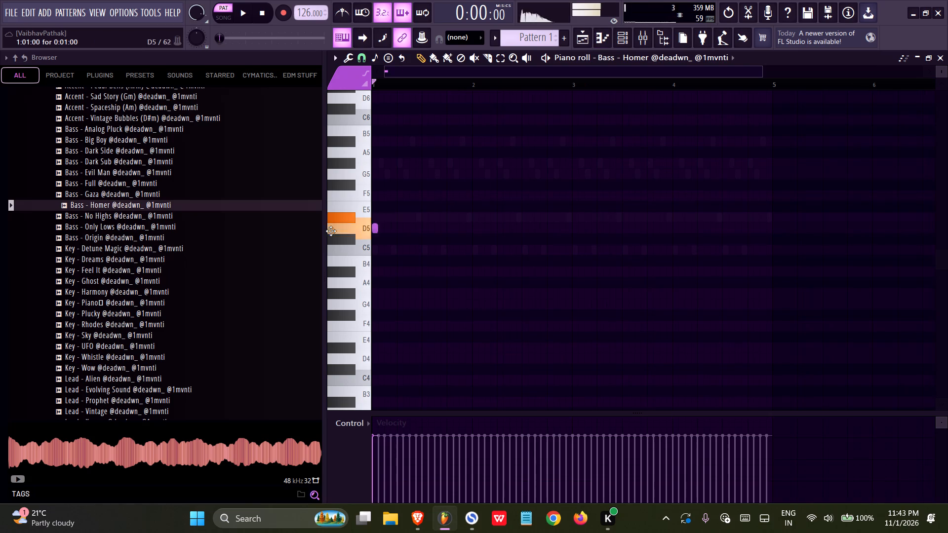
{"action": "left_click_drag", "start_coordinate": [331, 231], "coordinate": [247, 245]}
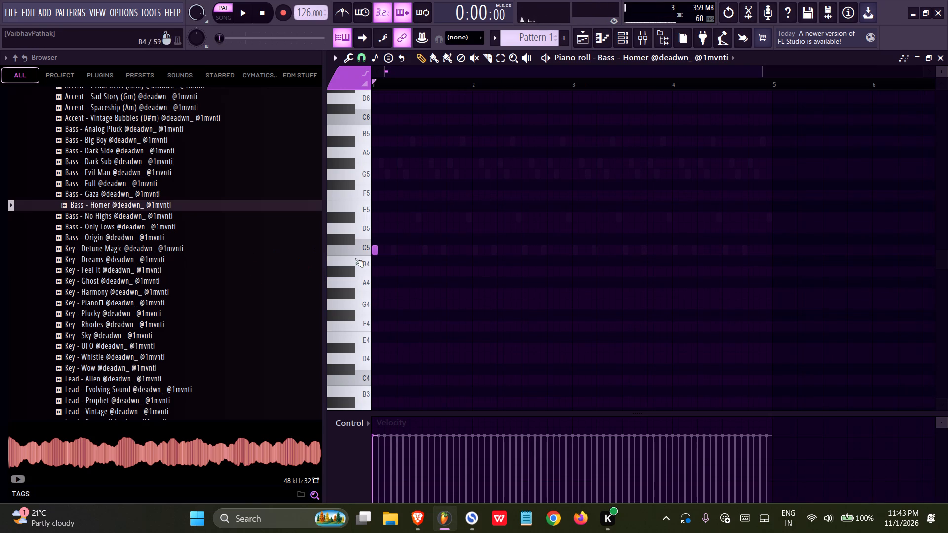
{"action": "left_click_drag", "start_coordinate": [377, 253], "coordinate": [425, 253]}
{"action": "left_click_drag", "start_coordinate": [398, 250], "coordinate": [356, 345]}
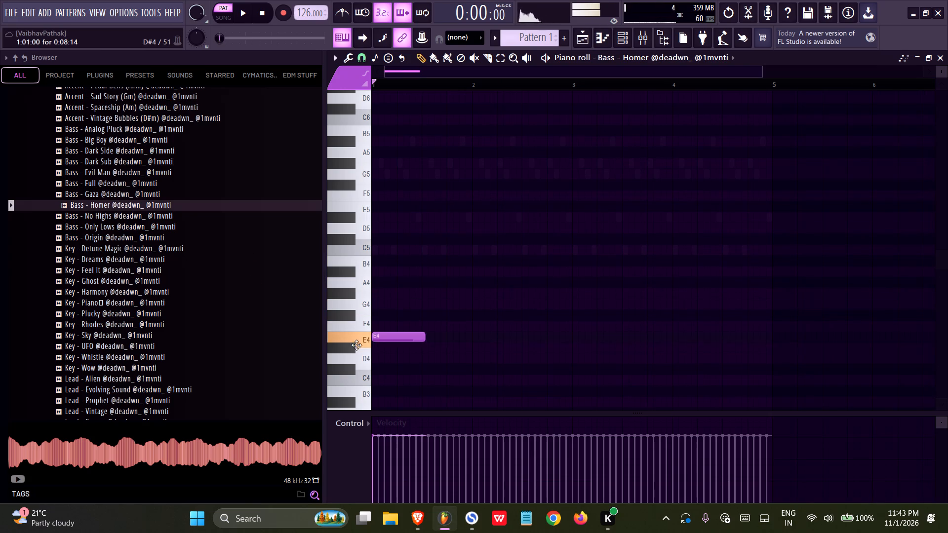
{"action": "left_click_drag", "start_coordinate": [356, 345], "coordinate": [292, 242]}
{"action": "scroll", "coordinate": [410, 269], "scroll_direction": "up", "scroll_amount": 3, "text": "ctrl"}
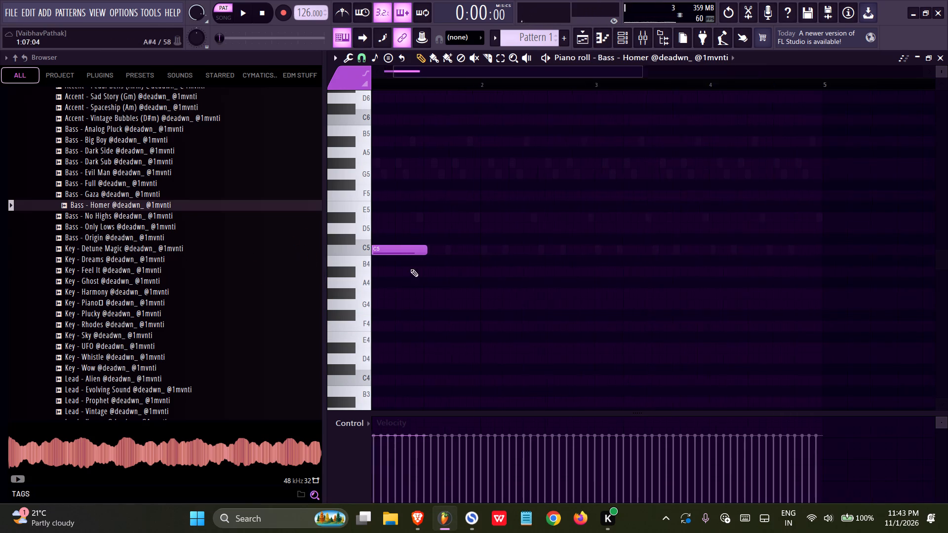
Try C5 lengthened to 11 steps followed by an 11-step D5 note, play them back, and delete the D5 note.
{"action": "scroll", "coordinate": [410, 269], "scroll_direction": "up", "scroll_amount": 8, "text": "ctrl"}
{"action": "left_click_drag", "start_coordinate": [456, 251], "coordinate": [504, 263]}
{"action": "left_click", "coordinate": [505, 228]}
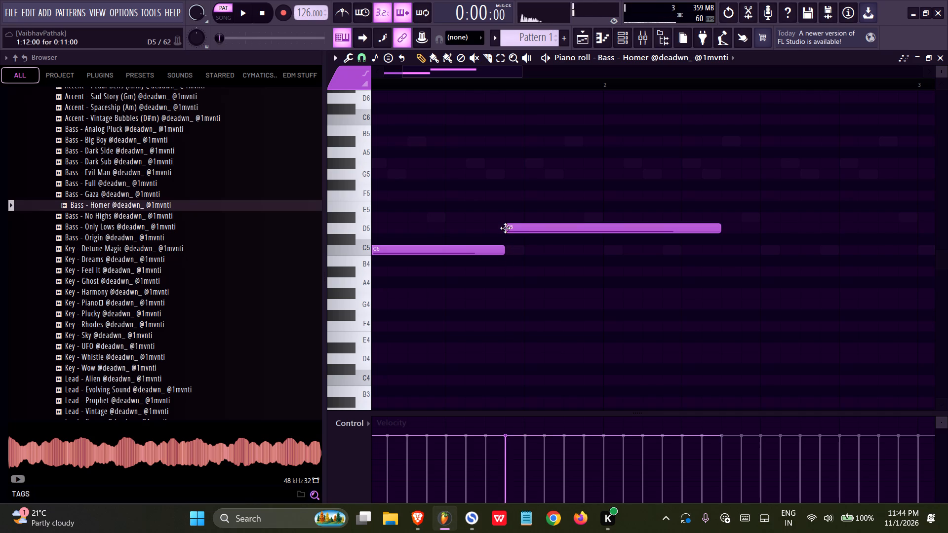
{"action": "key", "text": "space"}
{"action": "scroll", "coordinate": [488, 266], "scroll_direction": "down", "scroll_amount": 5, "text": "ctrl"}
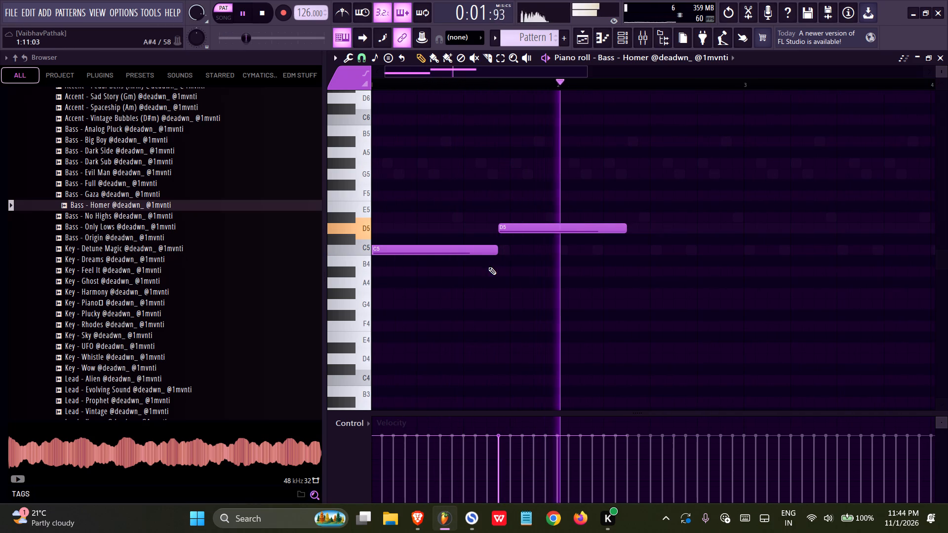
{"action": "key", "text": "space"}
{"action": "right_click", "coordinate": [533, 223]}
Lengthen the C5 bass note to fill two bars, ending at the start of bar 3.
{"action": "left_click_drag", "start_coordinate": [496, 250], "coordinate": [648, 261]}
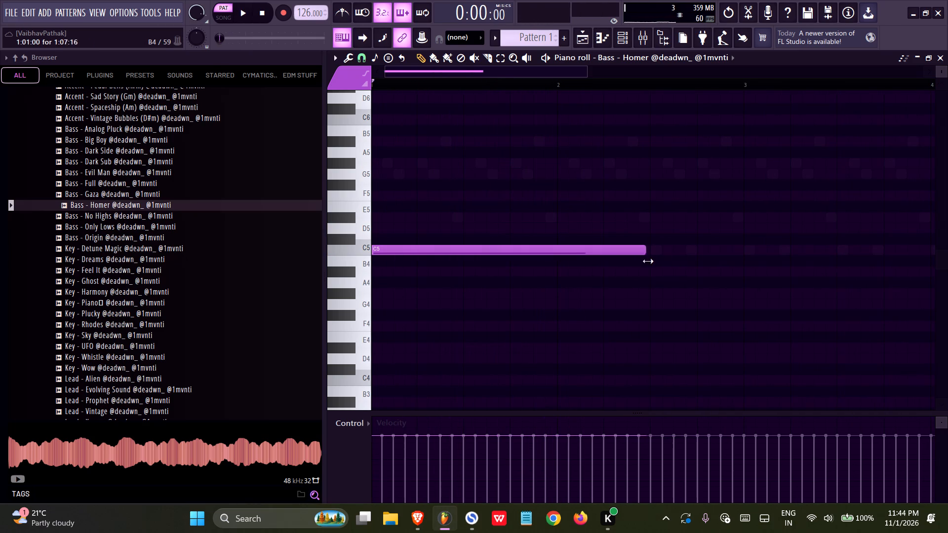
{"action": "left_click_drag", "start_coordinate": [648, 261], "coordinate": [741, 263]}
{"action": "scroll", "coordinate": [766, 277], "scroll_direction": "up", "scroll_amount": 9, "text": "ctrl"}
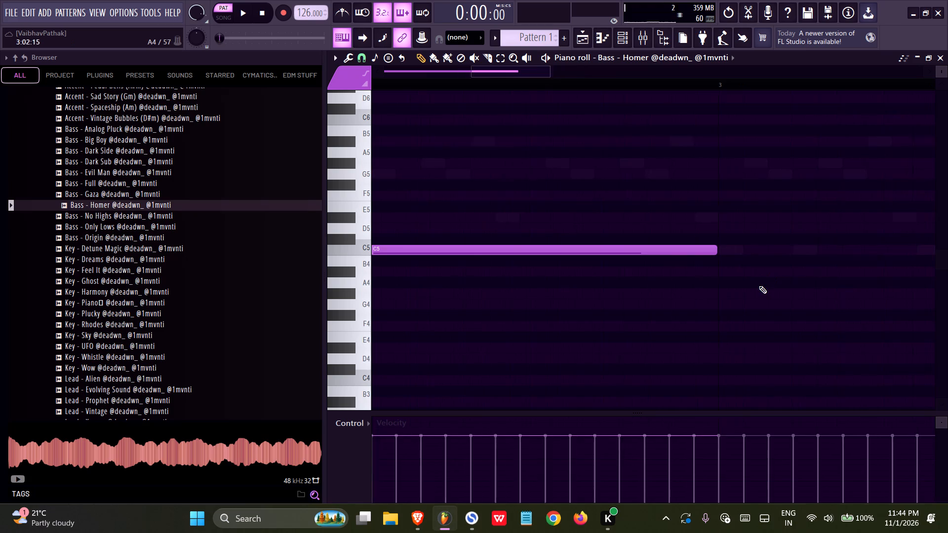
{"action": "scroll", "coordinate": [759, 286], "scroll_direction": "up", "scroll_amount": 15, "text": "ctrl"}
{"action": "left_click", "coordinate": [637, 252]}
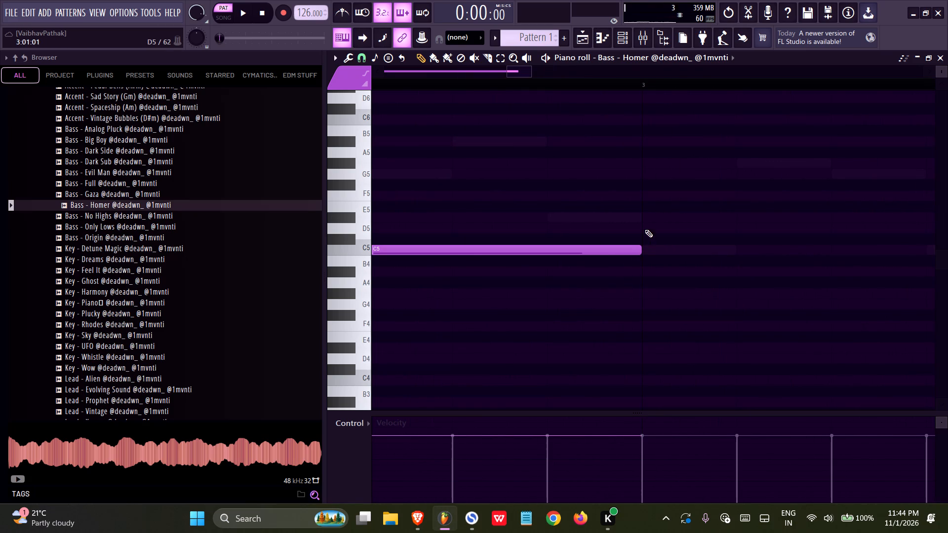
Add a two-bar bass note at the start of bar 3, trying it at F5 during playback before moving it to D5.
{"action": "left_click", "coordinate": [645, 218]}
{"action": "left_click_drag", "start_coordinate": [674, 217], "coordinate": [671, 192]}
{"action": "key", "text": "space"}
{"action": "scroll", "coordinate": [595, 268], "scroll_direction": "down", "scroll_amount": 2, "text": "ctrl"}
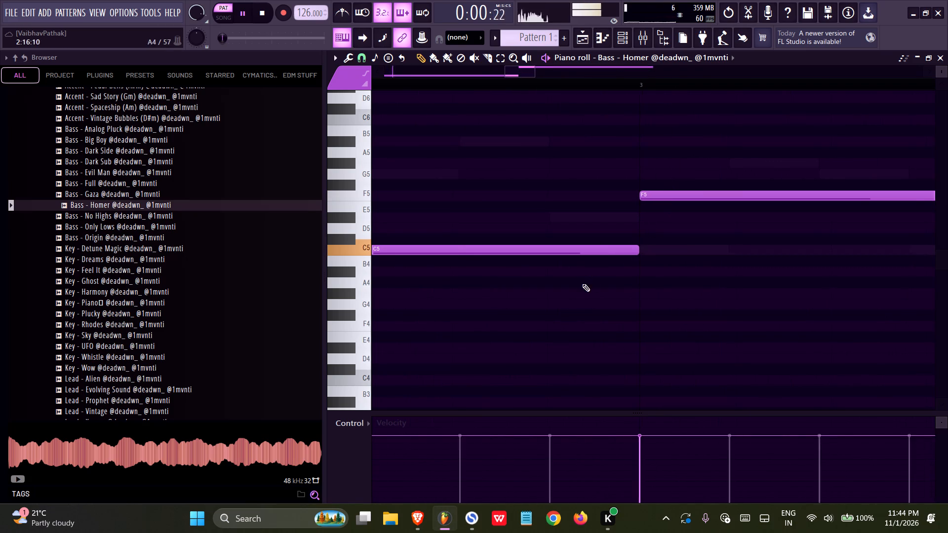
{"action": "scroll", "coordinate": [582, 284], "scroll_direction": "down", "scroll_amount": 20, "text": "ctrl"}
{"action": "scroll", "coordinate": [582, 284], "scroll_direction": "down", "scroll_amount": 8, "text": "ctrl"}
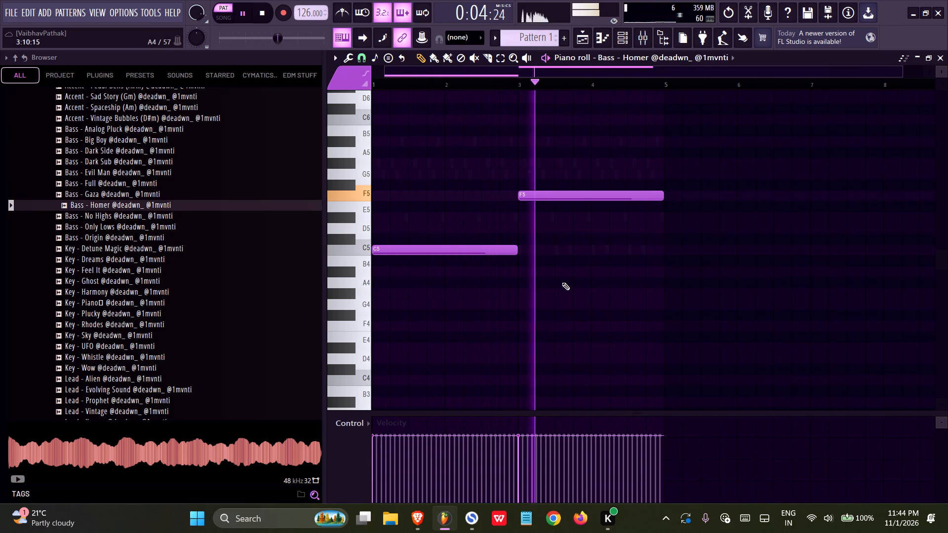
{"action": "left_click_drag", "start_coordinate": [530, 197], "coordinate": [533, 232]}
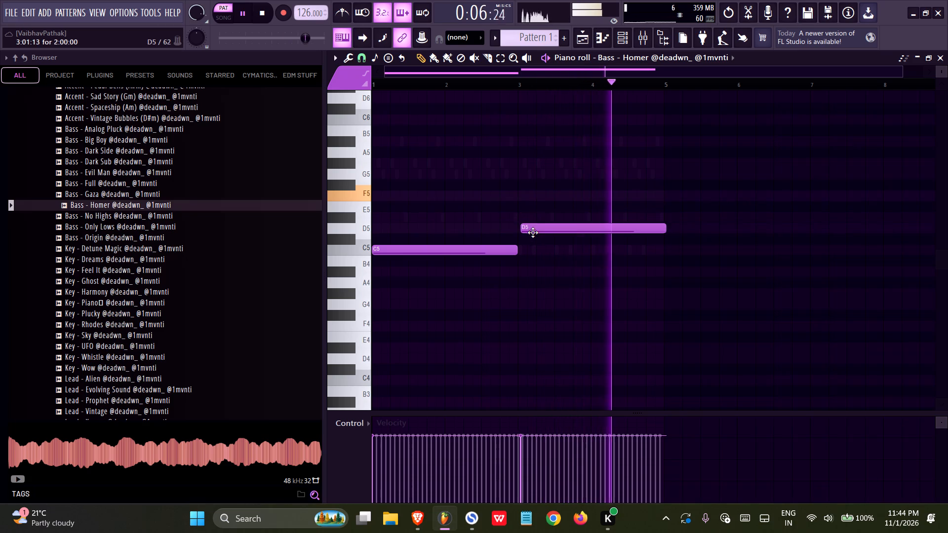
{"action": "left_click_drag", "start_coordinate": [533, 232], "coordinate": [530, 232]}
{"action": "scroll", "coordinate": [530, 251], "scroll_direction": "up", "scroll_amount": 20, "text": "ctrl"}
{"action": "scroll", "coordinate": [530, 251], "scroll_direction": "up", "scroll_amount": 4, "text": "ctrl"}
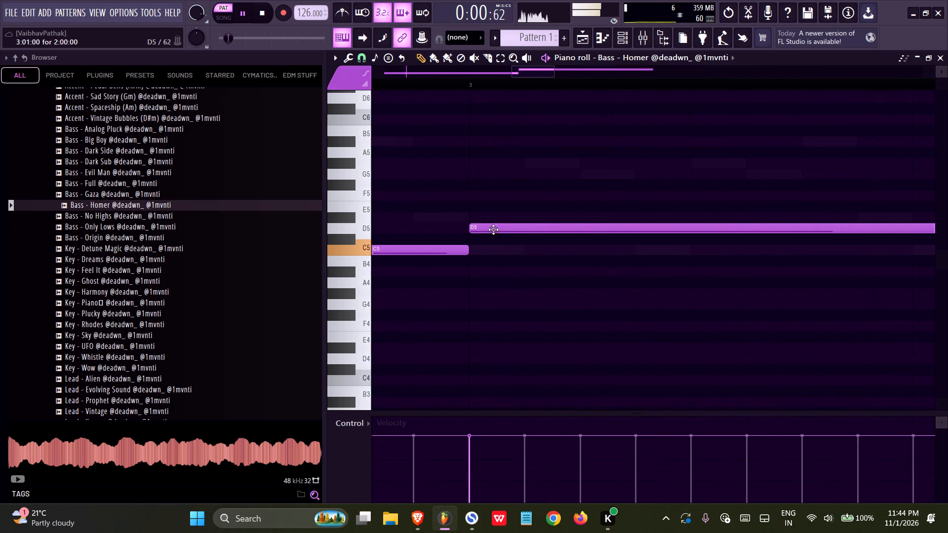
{"action": "scroll", "coordinate": [512, 230], "scroll_direction": "down", "scroll_amount": 20, "text": "ctrl"}
{"action": "scroll", "coordinate": [512, 230], "scroll_direction": "down", "scroll_amount": 6, "text": "ctrl"}
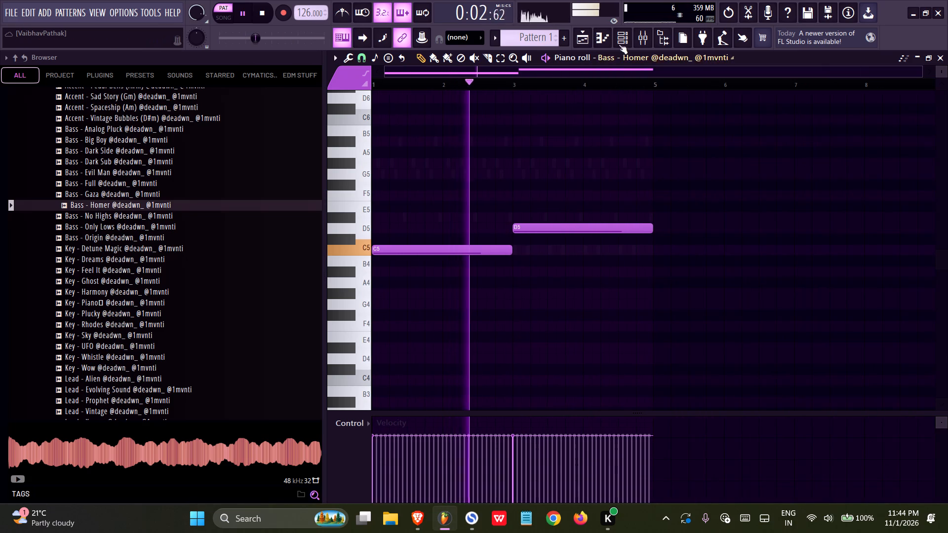
Pan the piano's mixer track about 44% left.
{"action": "left_click", "coordinate": [619, 43]}
{"action": "left_click", "coordinate": [634, 37]}
{"action": "left_click_drag", "start_coordinate": [546, 233], "coordinate": [536, 273]}
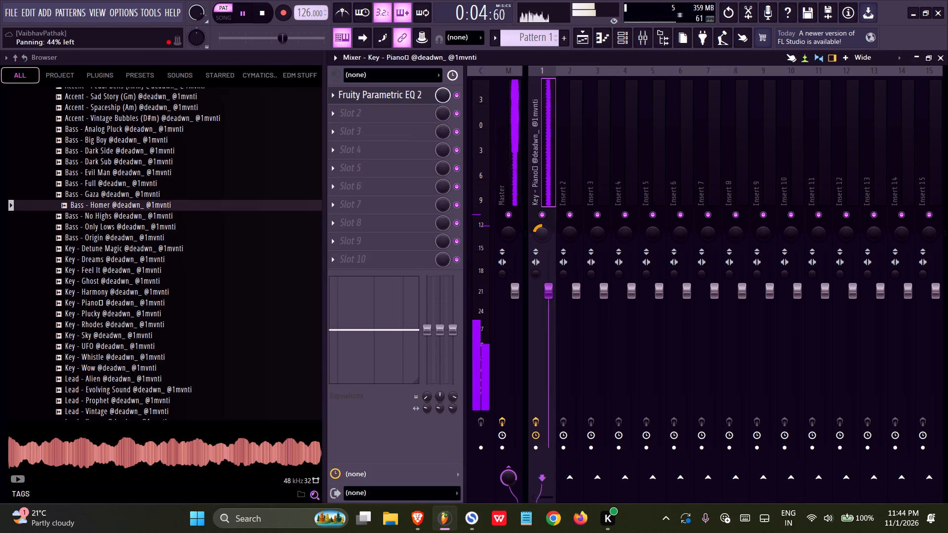
{"action": "left_click_drag", "start_coordinate": [536, 273], "coordinate": [535, 269]}
Return to the playlist, stop playback and preview Boss Entrance, Golden Hours and Dos Hermanas from the kit's Loops & Ideas folder.
{"action": "left_click", "coordinate": [579, 36]}
{"action": "scroll", "coordinate": [556, 152], "scroll_direction": "down", "scroll_amount": 5, "text": "ctrl"}
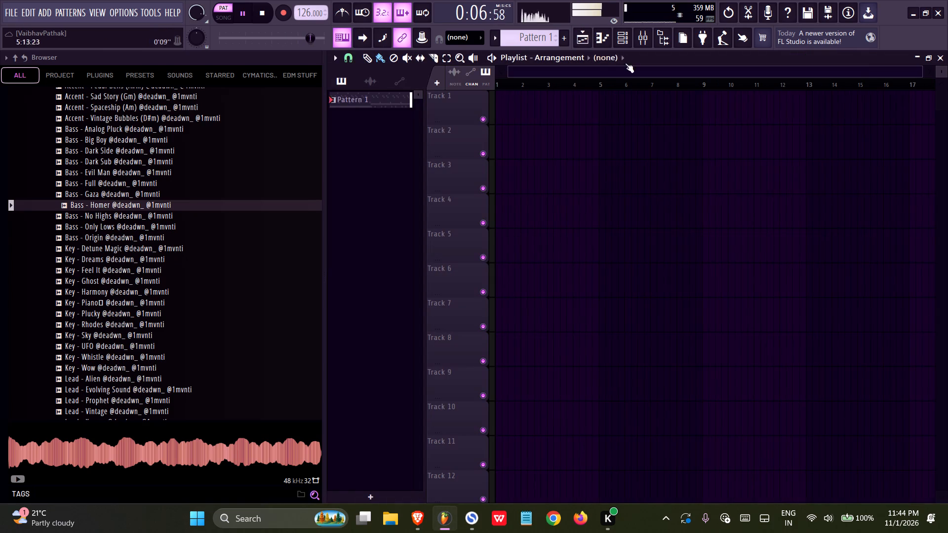
{"action": "left_click", "coordinate": [623, 40]}
{"action": "key", "text": "space"}
{"action": "scroll", "coordinate": [118, 264], "scroll_direction": "up", "scroll_amount": 6}
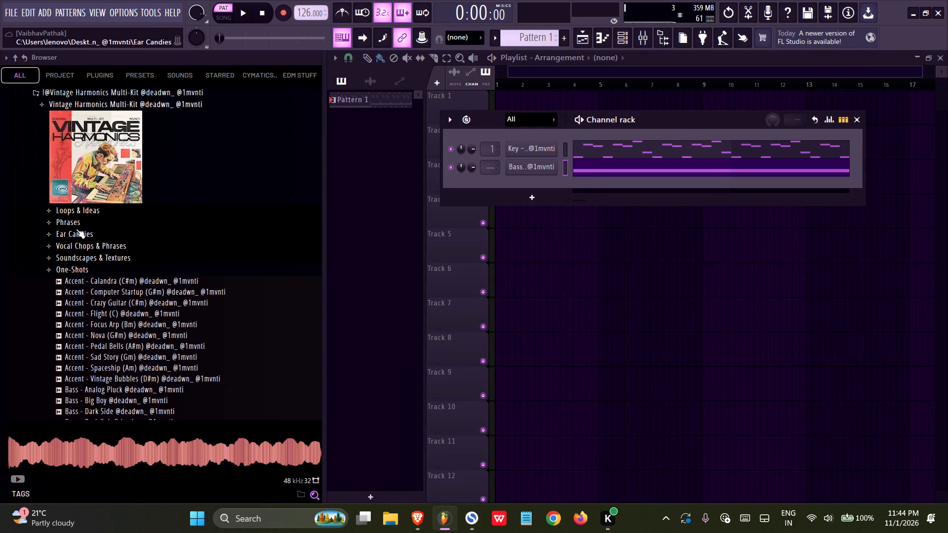
{"action": "left_click", "coordinate": [72, 270]}
{"action": "left_click", "coordinate": [74, 211]}
{"action": "left_click", "coordinate": [94, 235]}
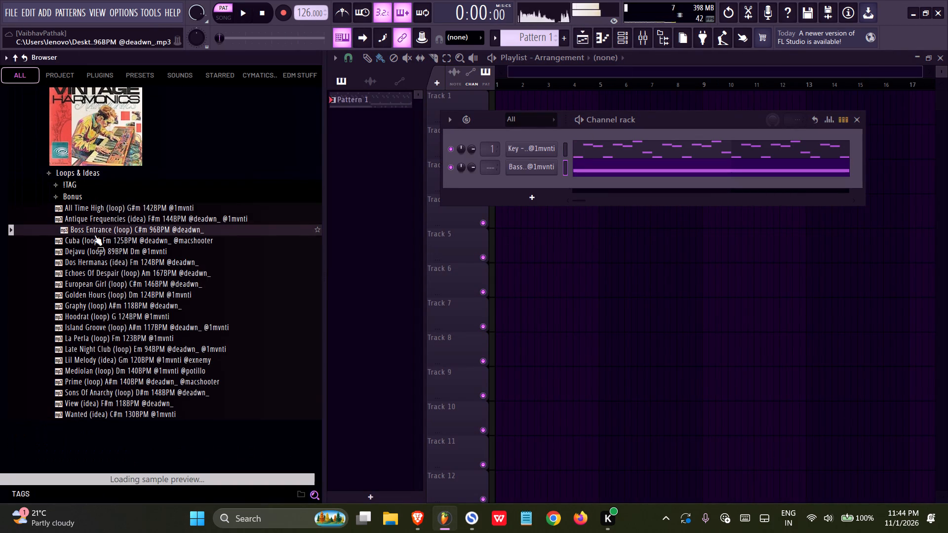
{"action": "left_click", "coordinate": [100, 295]}
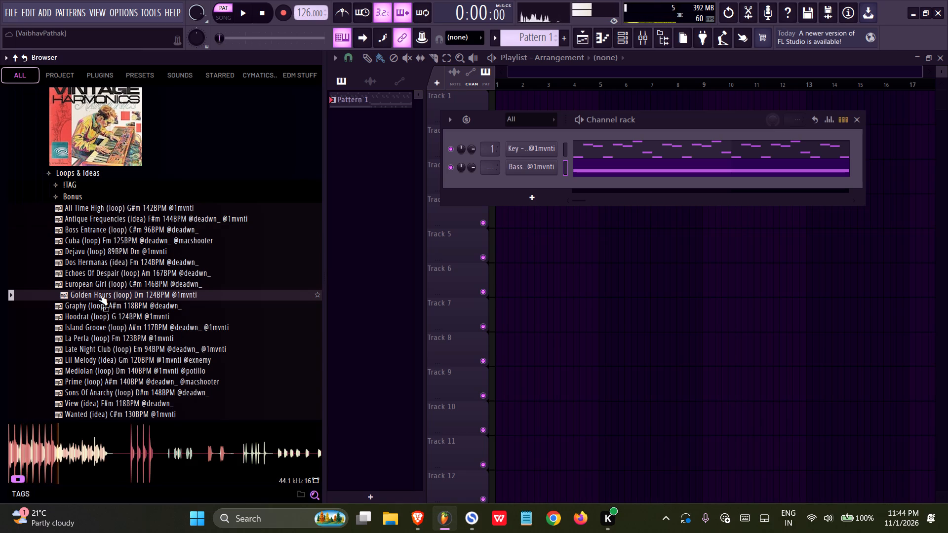
{"action": "left_click", "coordinate": [100, 295]}
{"action": "left_click", "coordinate": [100, 295]}
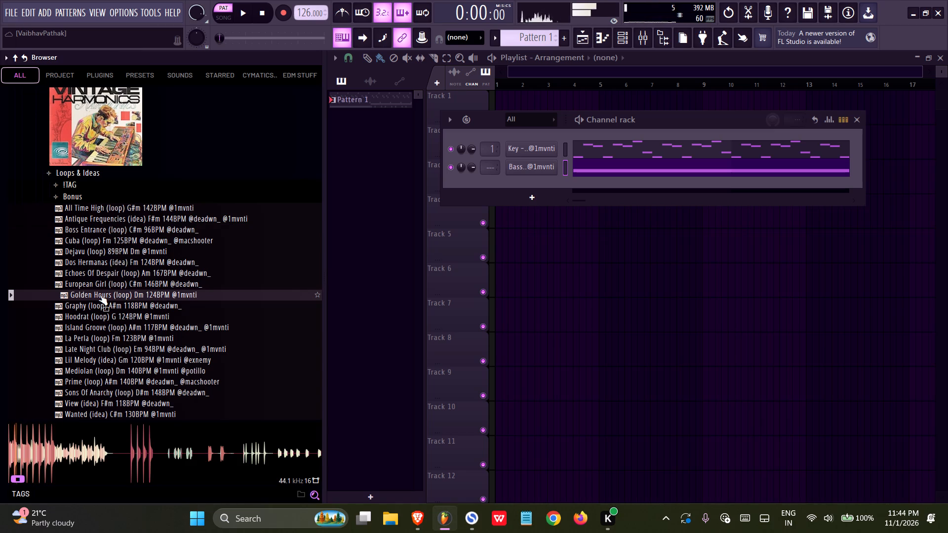
{"action": "left_click", "coordinate": [117, 265]}
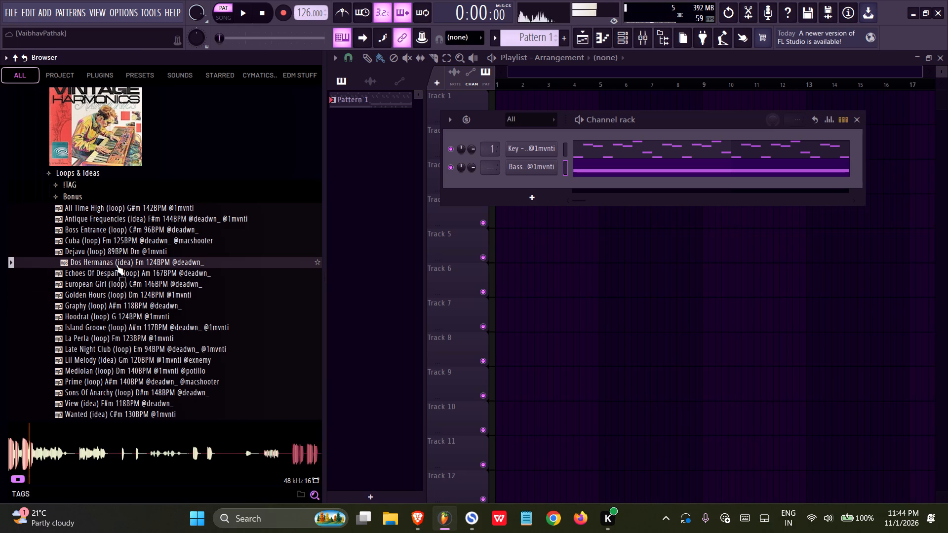
Place the Dos Hermanas (idea) Fm 124BPM audio on playlist Track 5, starting at bar 1.
{"action": "left_click_drag", "start_coordinate": [116, 265], "coordinate": [553, 258]}
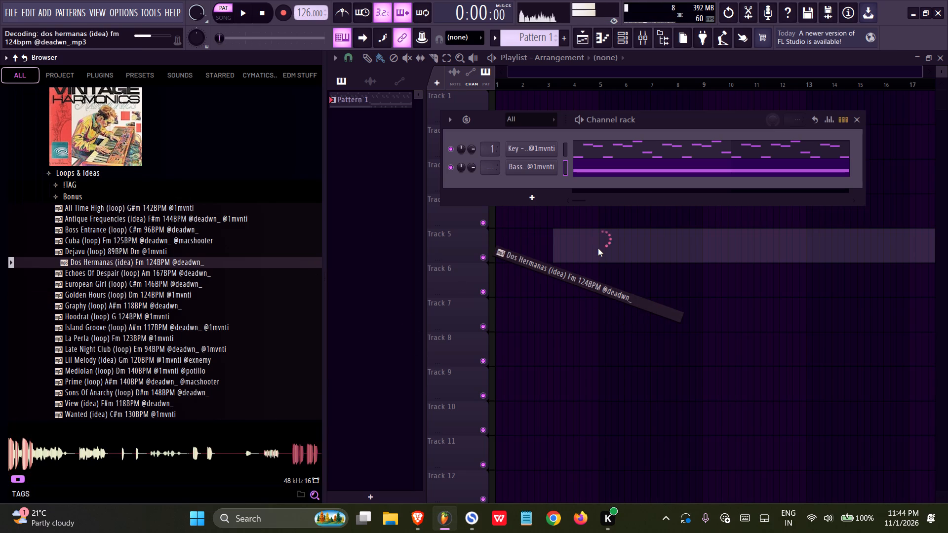
{"action": "left_click_drag", "start_coordinate": [598, 248], "coordinate": [404, 248]}
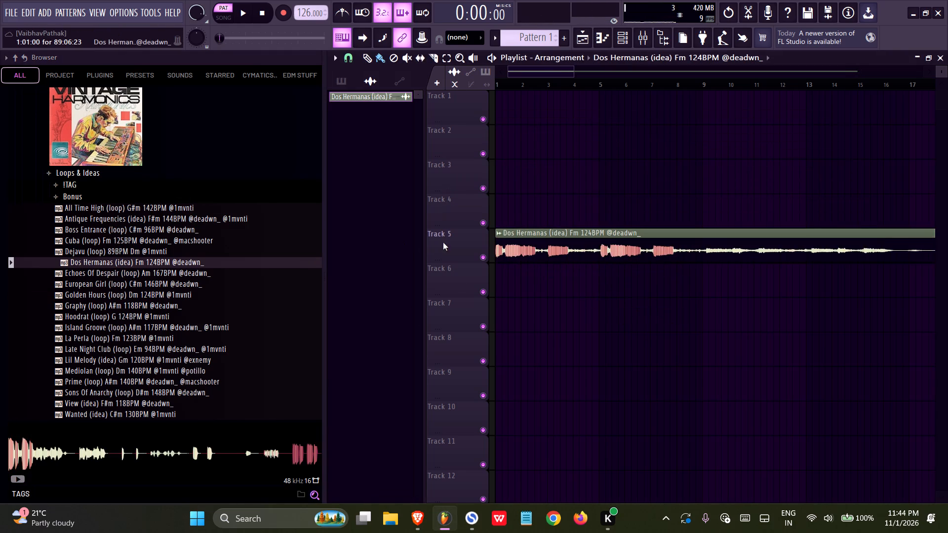
{"action": "left_click", "coordinate": [500, 228]}
{"action": "right_click", "coordinate": [552, 209]}
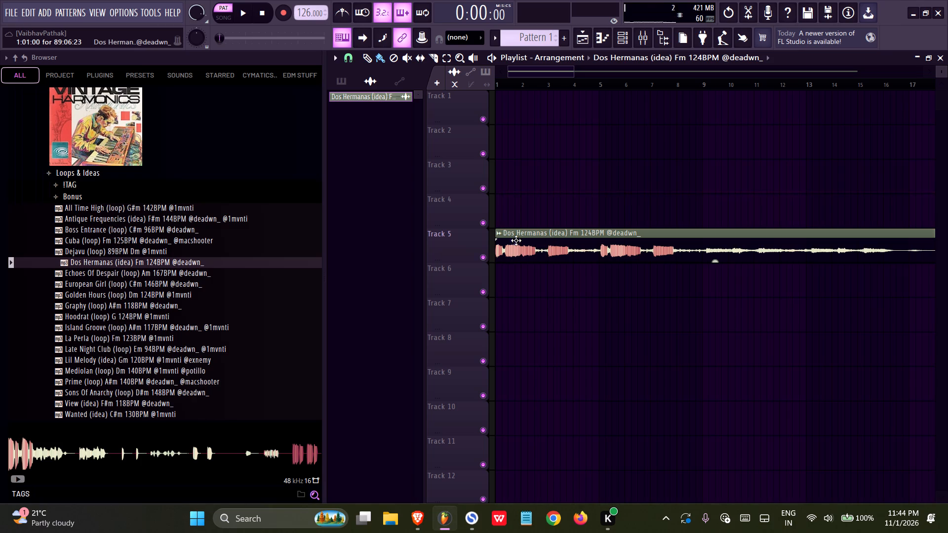
Place Pattern 1 on playlist Track 1, starting at bar 1.
{"action": "left_click", "coordinate": [527, 36]}
{"action": "left_click", "coordinate": [534, 120]}
{"action": "left_click_drag", "start_coordinate": [553, 113], "coordinate": [433, 113]}
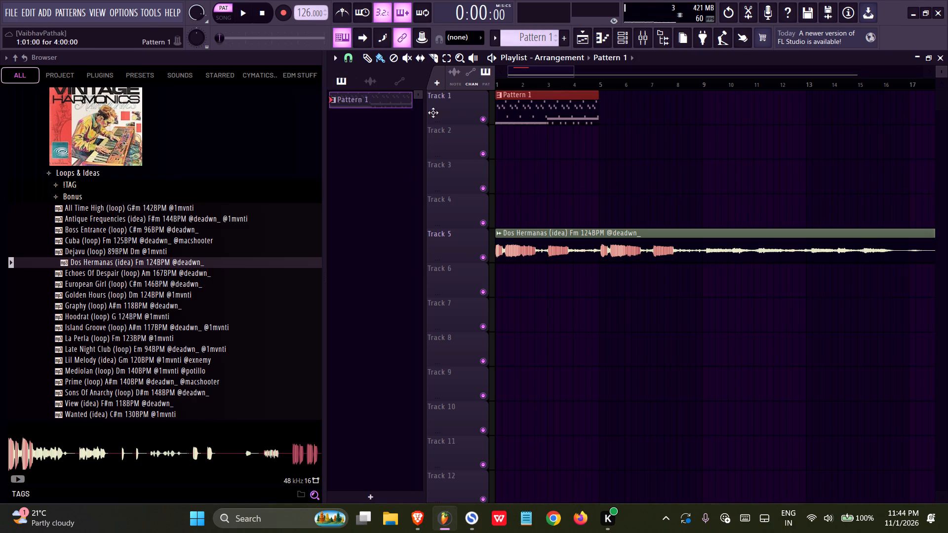
{"action": "left_click_drag", "start_coordinate": [433, 113], "coordinate": [429, 113]}
Fit the Dos Hermanas clip to the project tempo, entering 124 BPM as its original tempo.
{"action": "left_click", "coordinate": [498, 234]}
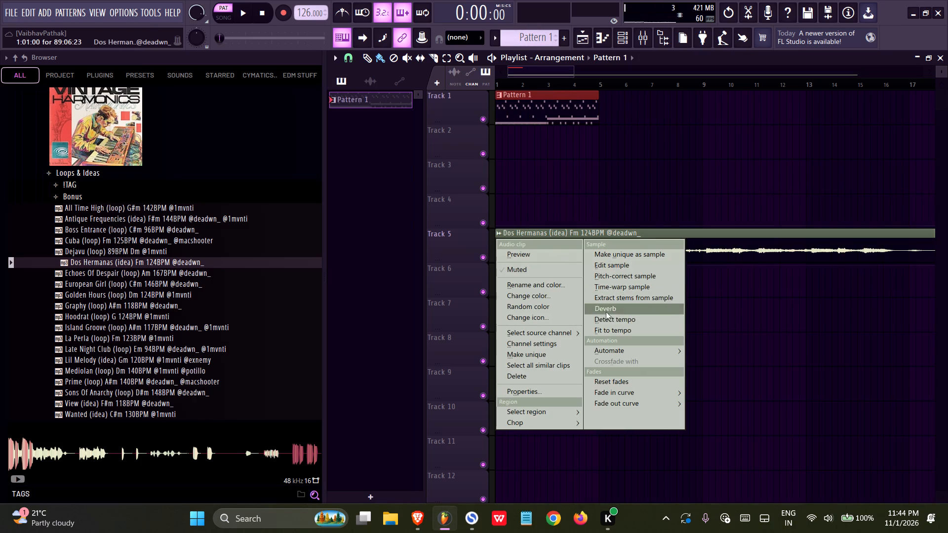
{"action": "left_click", "coordinate": [600, 328]}
{"action": "left_click", "coordinate": [476, 380]}
{"action": "key", "text": "1"}
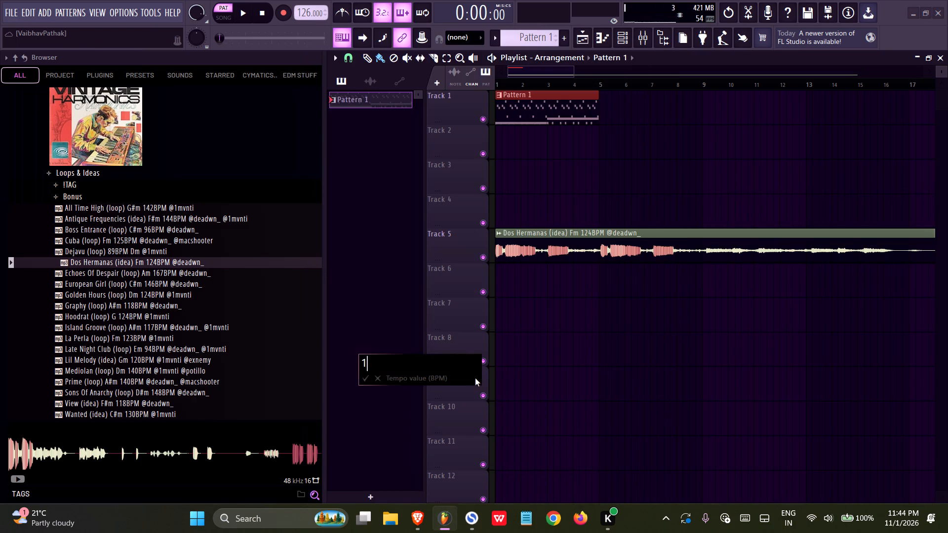
{"action": "key", "text": "2"}
{"action": "key", "text": "4"}
{"action": "key", "text": "Return"}
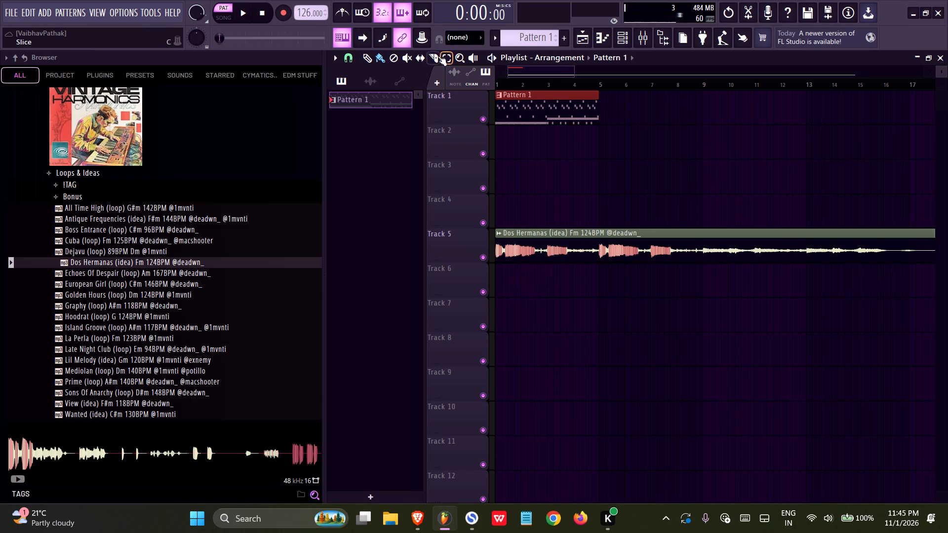
Slip the audio inside the Dos Hermanas clip on Track 5 so its phrases start on the bar lines.
{"action": "left_click", "coordinate": [423, 56]}
{"action": "left_click_drag", "start_coordinate": [708, 250], "coordinate": [512, 279]}
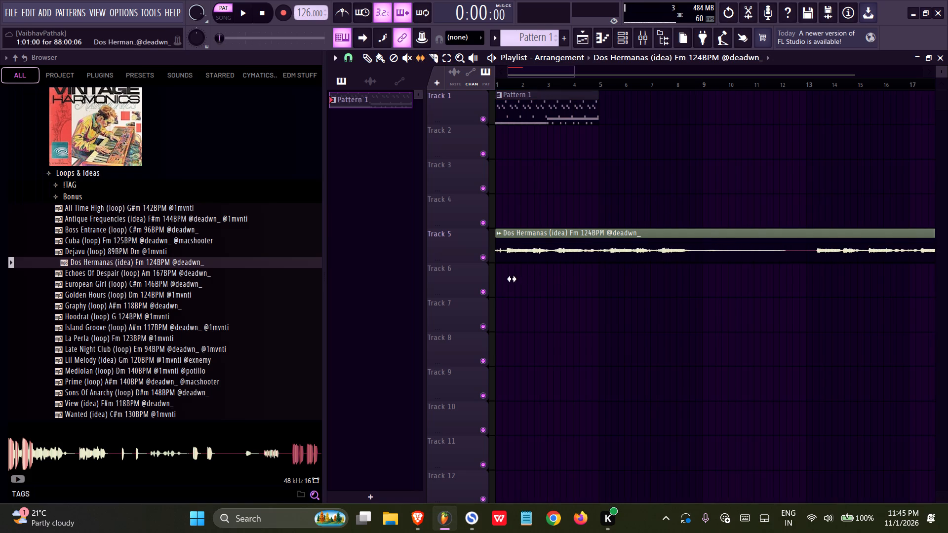
{"action": "left_click_drag", "start_coordinate": [512, 279], "coordinate": [501, 272]}
{"action": "scroll", "coordinate": [494, 284], "scroll_direction": "up", "scroll_amount": 20, "text": "ctrl"}
{"action": "scroll", "coordinate": [494, 284], "scroll_direction": "up", "scroll_amount": 10, "text": "ctrl"}
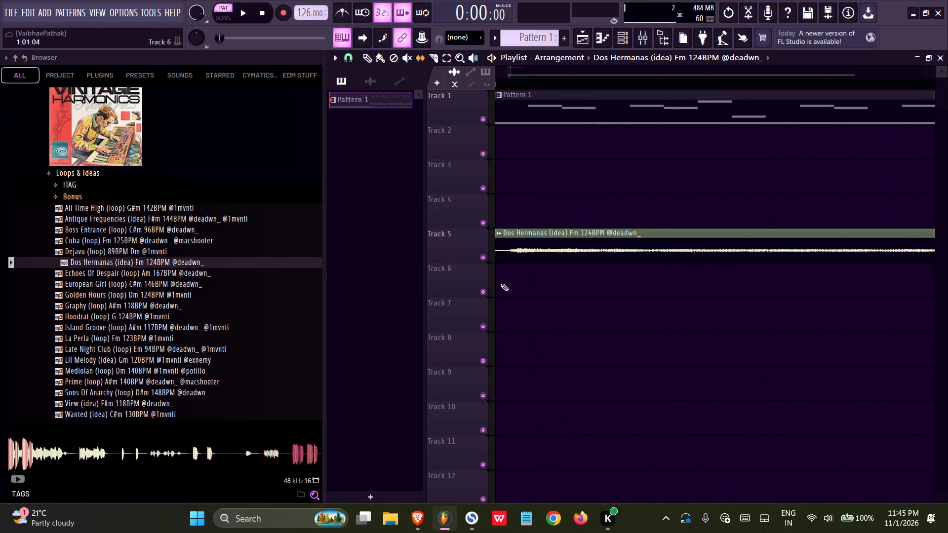
{"action": "scroll", "coordinate": [501, 283], "scroll_direction": "up", "scroll_amount": 5, "text": "ctrl"}
{"action": "left_click_drag", "start_coordinate": [543, 250], "coordinate": [531, 251]}
{"action": "scroll", "coordinate": [492, 285], "scroll_direction": "down", "scroll_amount": 19, "text": "ctrl"}
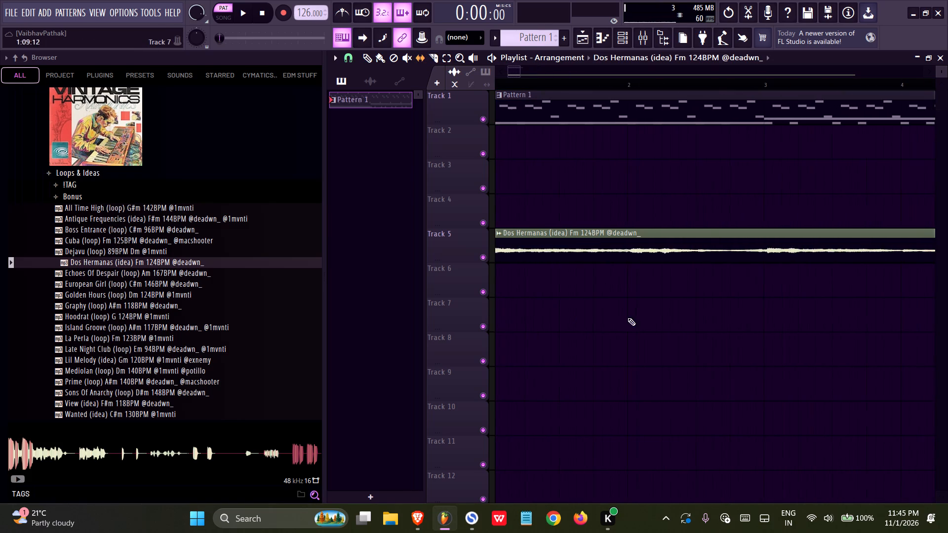
{"action": "scroll", "coordinate": [793, 306], "scroll_direction": "down", "scroll_amount": 2, "text": "ctrl"}
{"action": "scroll", "coordinate": [784, 306], "scroll_direction": "up", "scroll_amount": 20, "text": "ctrl"}
{"action": "scroll", "coordinate": [784, 306], "scroll_direction": "up", "scroll_amount": 6, "text": "ctrl"}
{"action": "left_click_drag", "start_coordinate": [736, 250], "coordinate": [717, 253]}
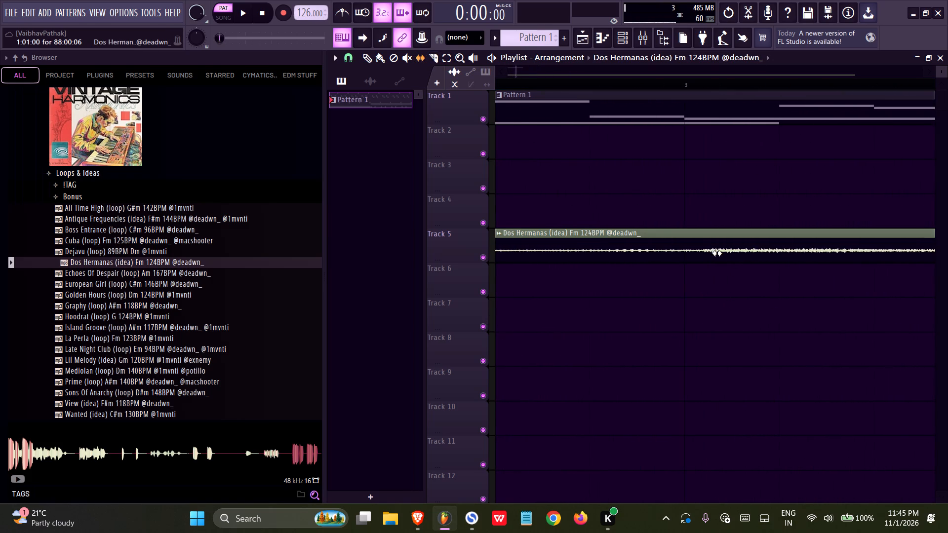
{"action": "left_click_drag", "start_coordinate": [717, 253], "coordinate": [697, 258]}
Switch playback from pattern to song mode and play the arrangement from the start.
{"action": "key", "text": "space"}
{"action": "scroll", "coordinate": [678, 300], "scroll_direction": "down", "scroll_amount": 20, "text": "ctrl"}
{"action": "scroll", "coordinate": [678, 300], "scroll_direction": "down", "scroll_amount": 11, "text": "ctrl"}
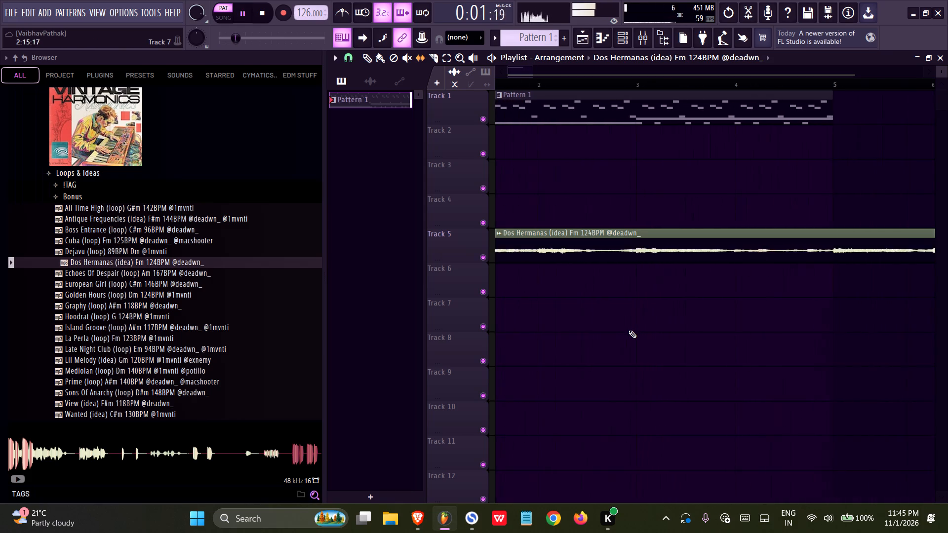
{"action": "scroll", "coordinate": [629, 330], "scroll_direction": "down", "scroll_amount": 8, "text": "ctrl"}
{"action": "key", "text": "space"}
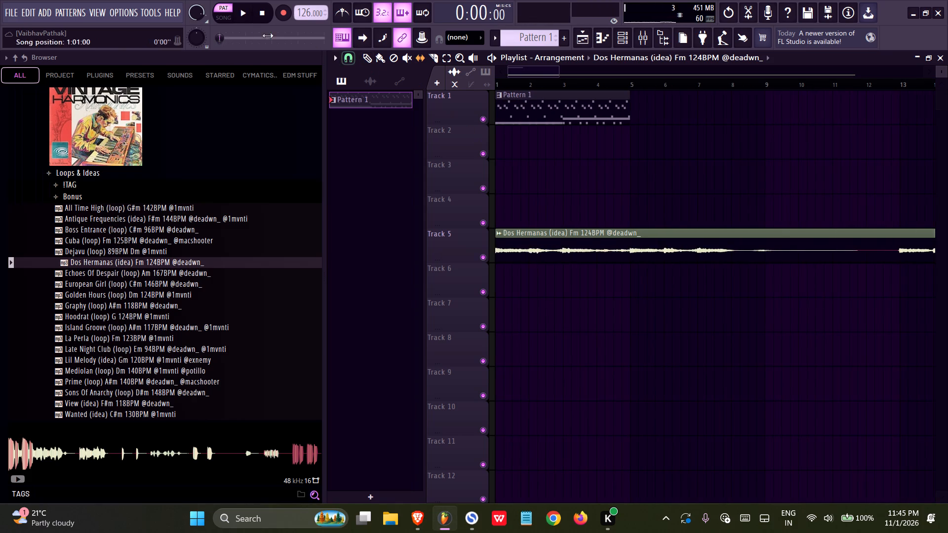
{"action": "left_click", "coordinate": [227, 20]}
{"action": "left_click", "coordinate": [244, 7]}
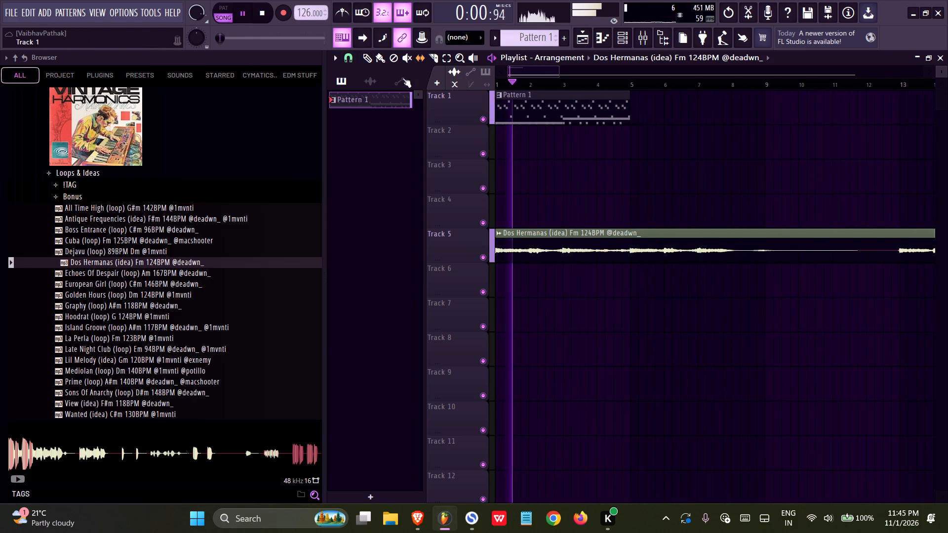
Duplicate the Pattern 1 clip on Track 1 to bar 5, deleting the extra copy at bar 9.
{"action": "left_click", "coordinate": [431, 59]}
{"action": "scroll", "coordinate": [768, 261], "scroll_direction": "up", "scroll_amount": 8, "text": "ctrl"}
{"action": "scroll", "coordinate": [635, 288], "scroll_direction": "down", "scroll_amount": 15, "text": "ctrl"}
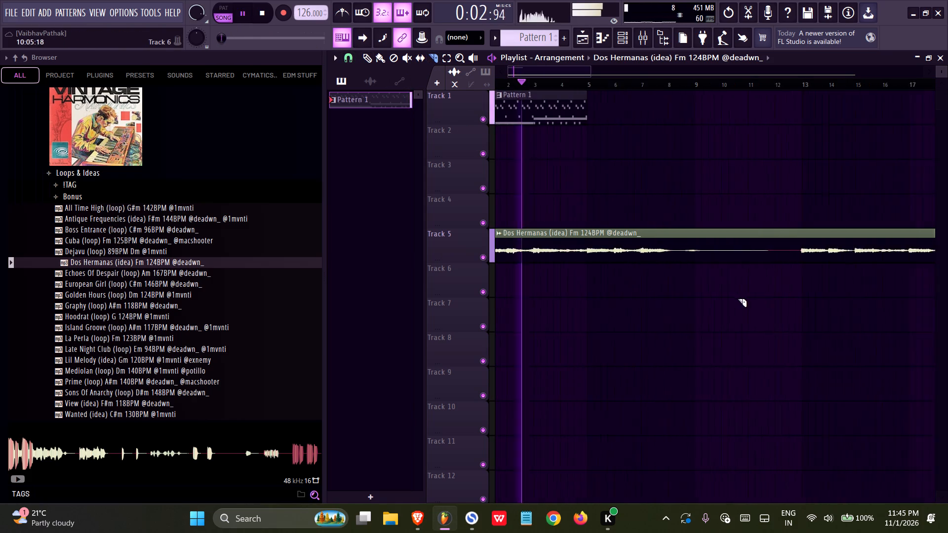
{"action": "left_click", "coordinate": [364, 60]}
{"action": "left_click", "coordinate": [509, 93], "text": "ctrl"}
{"action": "key", "text": "ctrl+b"}
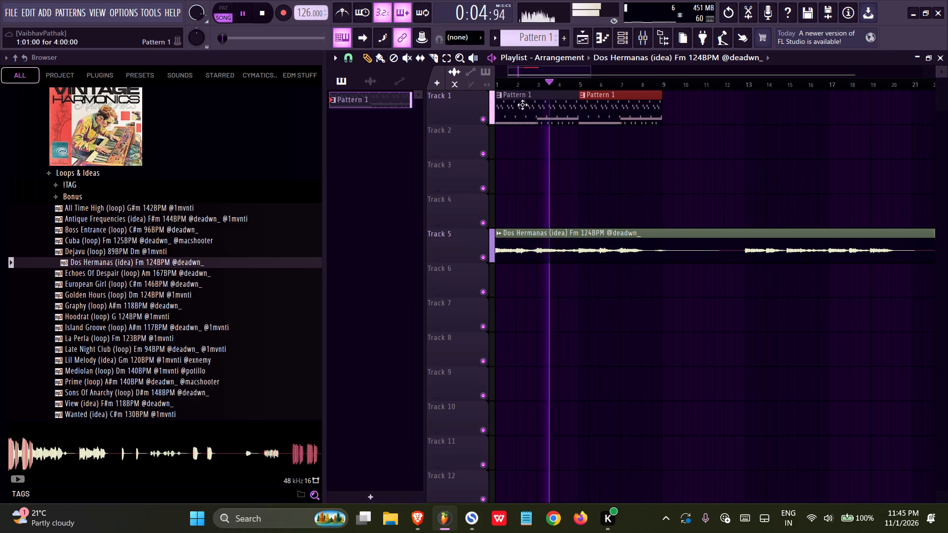
{"action": "key", "text": "ctrl+b"}
{"action": "scroll", "coordinate": [663, 193], "scroll_direction": "up", "scroll_amount": 6, "text": "ctrl"}
{"action": "right_click", "coordinate": [683, 111]}
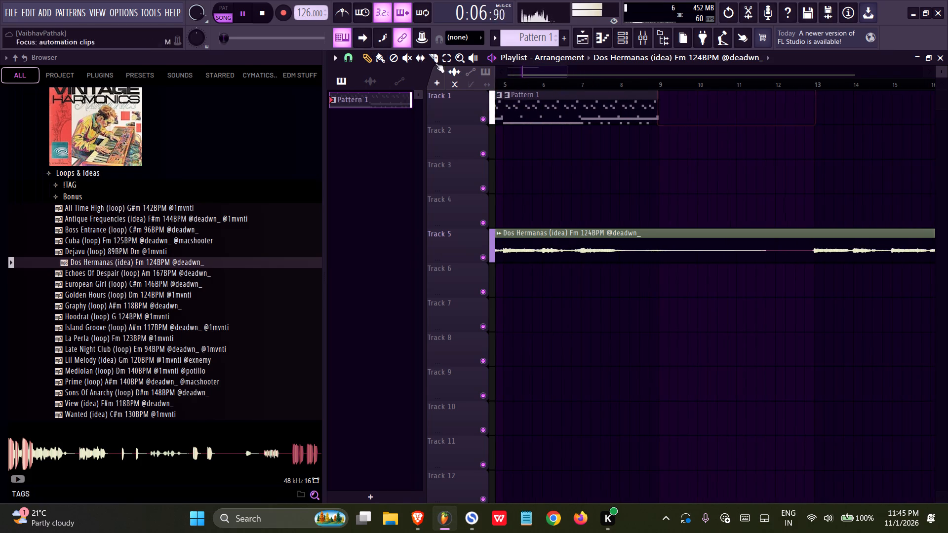
Cut the Dos Hermanas clip at bar 9, delete the remainder and trim its end exactly to the bar line.
{"action": "left_click", "coordinate": [428, 56]}
{"action": "scroll", "coordinate": [685, 248], "scroll_direction": "up", "scroll_amount": 20, "text": "ctrl"}
{"action": "scroll", "coordinate": [685, 248], "scroll_direction": "up", "scroll_amount": 8, "text": "ctrl"}
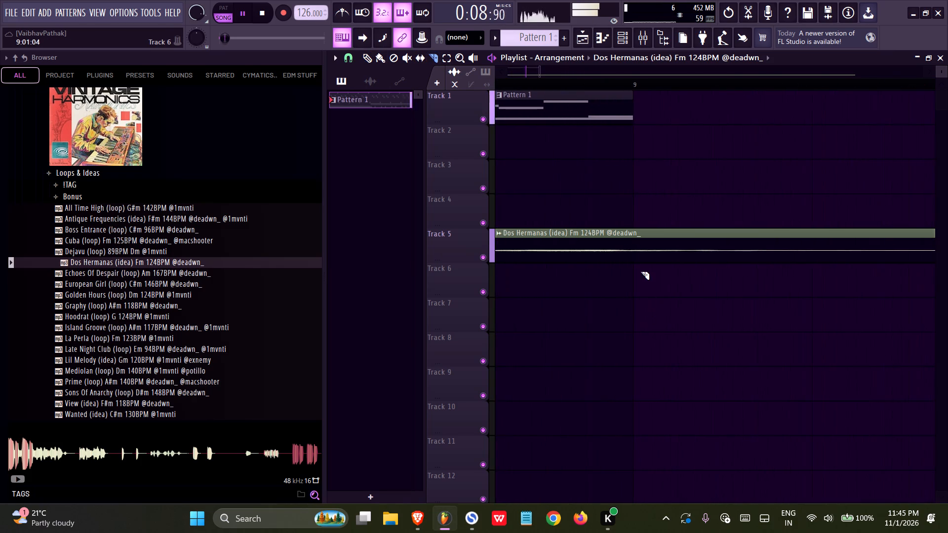
{"action": "left_click_drag", "start_coordinate": [634, 261], "coordinate": [634, 225], "text": "shift"}
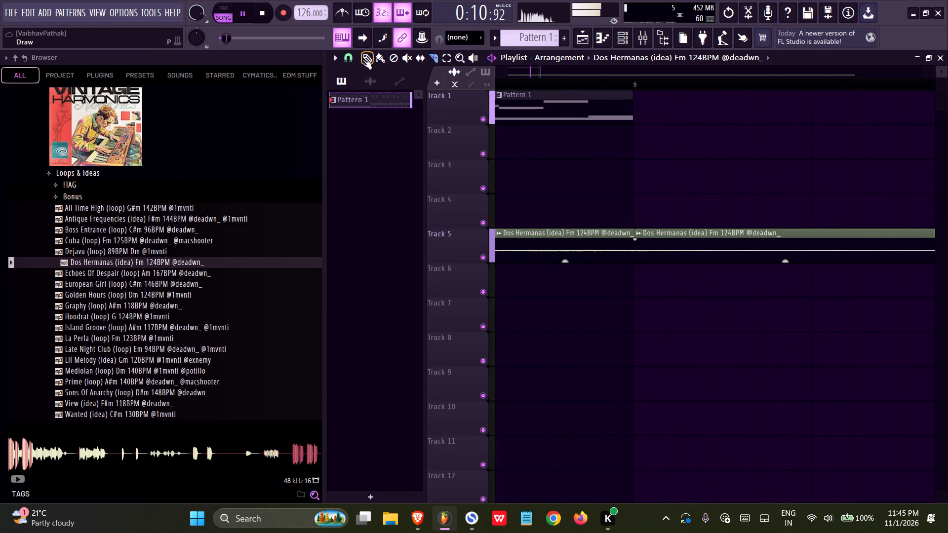
{"action": "left_click", "coordinate": [363, 59]}
{"action": "right_click_drag", "start_coordinate": [783, 221], "coordinate": [729, 275]}
{"action": "scroll", "coordinate": [653, 264], "scroll_direction": "up", "scroll_amount": 6, "text": "ctrl"}
{"action": "left_click_drag", "start_coordinate": [618, 231], "coordinate": [617, 230]}
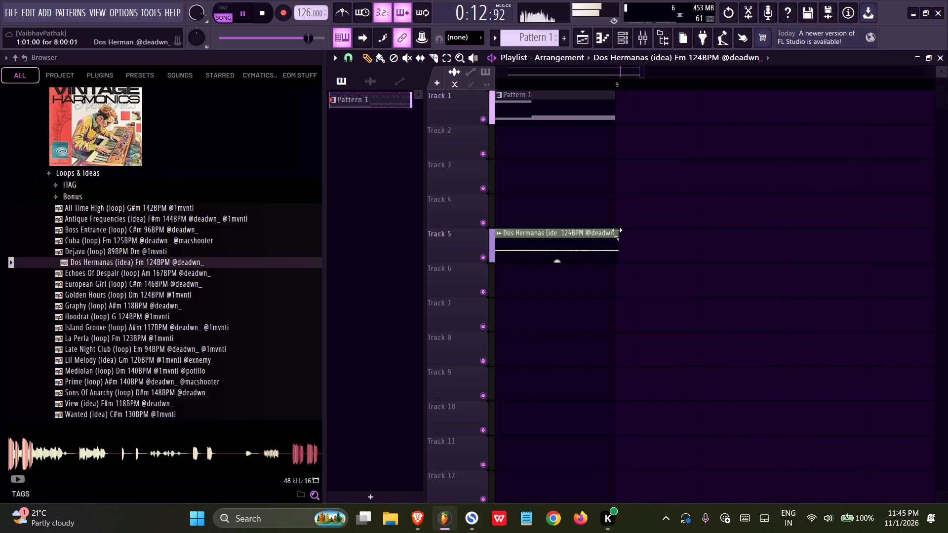
{"action": "left_click_drag", "start_coordinate": [617, 230], "coordinate": [613, 228]}
{"action": "key", "text": "space"}
Show all channels in the channel rack, mute the Bass channel and play the arrangement.
{"action": "left_click", "coordinate": [574, 115]}
{"action": "left_click", "coordinate": [617, 32]}
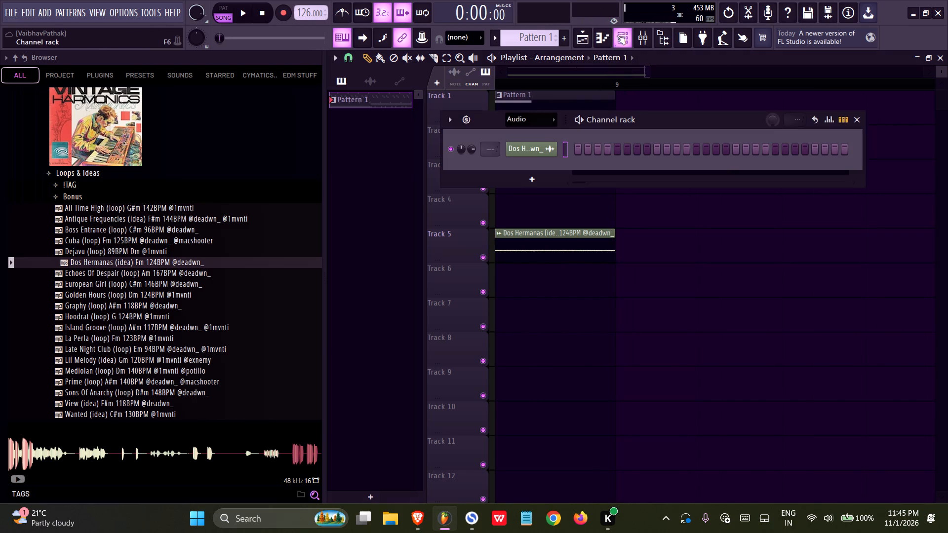
{"action": "left_click", "coordinate": [536, 118]}
{"action": "left_click", "coordinate": [530, 126]}
{"action": "left_click", "coordinate": [524, 130]}
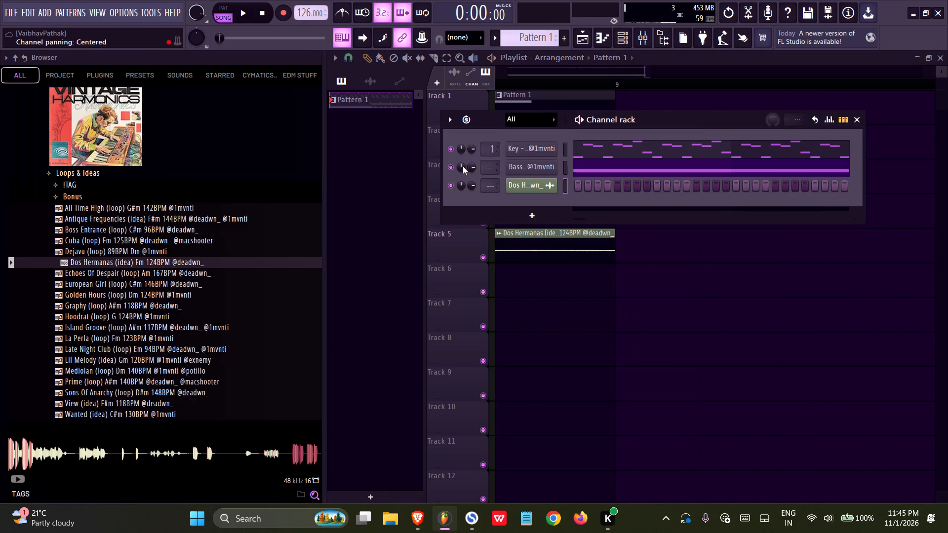
{"action": "left_click", "coordinate": [452, 164]}
{"action": "key", "text": "space"}
Delete the Pattern 1 clip at bar 1 on Track 1, keeping the one at bar 5.
{"action": "scroll", "coordinate": [670, 341], "scroll_direction": "down", "scroll_amount": 20, "text": "ctrl"}
{"action": "scroll", "coordinate": [670, 341], "scroll_direction": "down", "scroll_amount": 8, "text": "ctrl"}
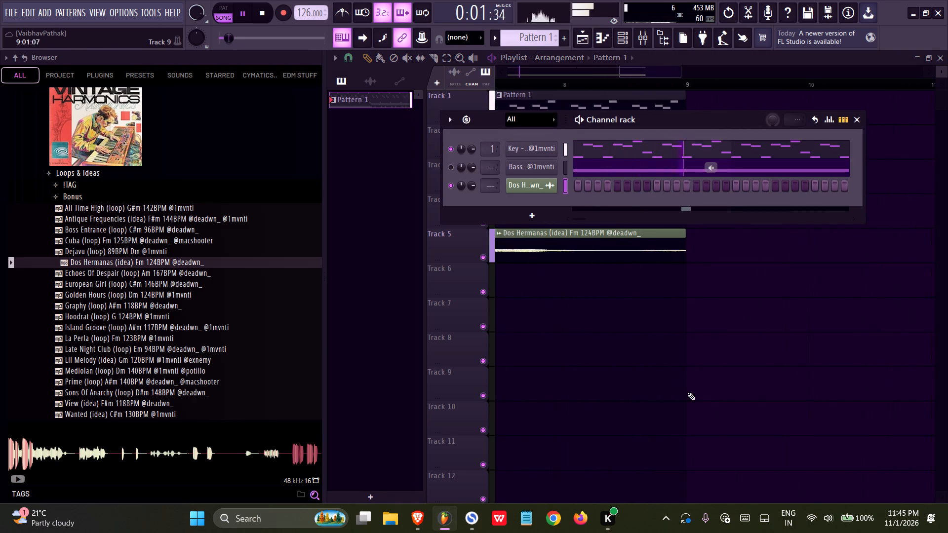
{"action": "scroll", "coordinate": [687, 392], "scroll_direction": "down", "scroll_amount": 20, "text": "ctrl"}
{"action": "scroll", "coordinate": [687, 392], "scroll_direction": "down", "scroll_amount": 2, "text": "ctrl"}
{"action": "right_click", "coordinate": [619, 358]}
{"action": "right_click", "coordinate": [535, 104]}
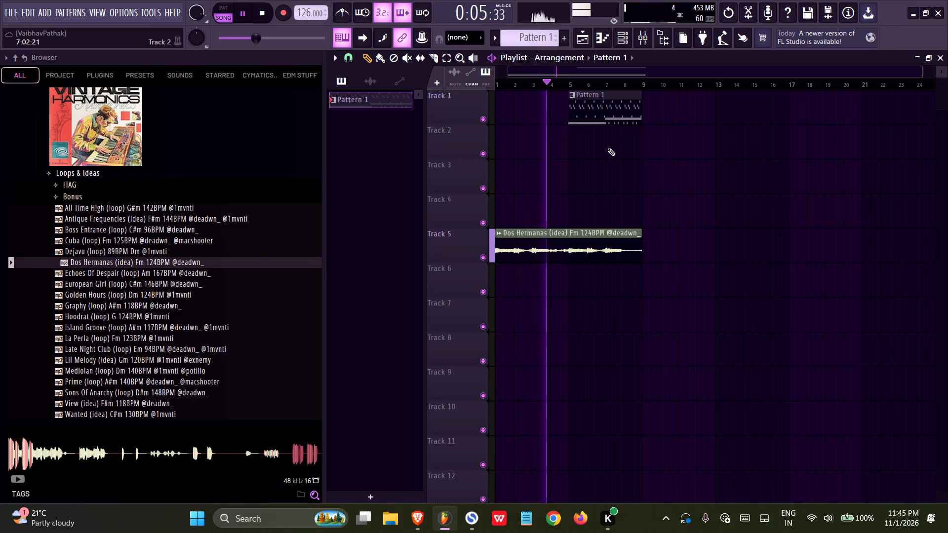
Duplicate the Dos Hermanas clip on Track 5 and the Pattern 1 clip on Track 1 so both copies start at bar 9.
{"action": "left_click_drag", "start_coordinate": [628, 168], "coordinate": [574, 245], "text": "ctrl"}
{"action": "key", "text": "ctrl+b"}
{"action": "left_click", "coordinate": [616, 110], "text": "ctrl"}
{"action": "key", "text": "ctrl+b"}
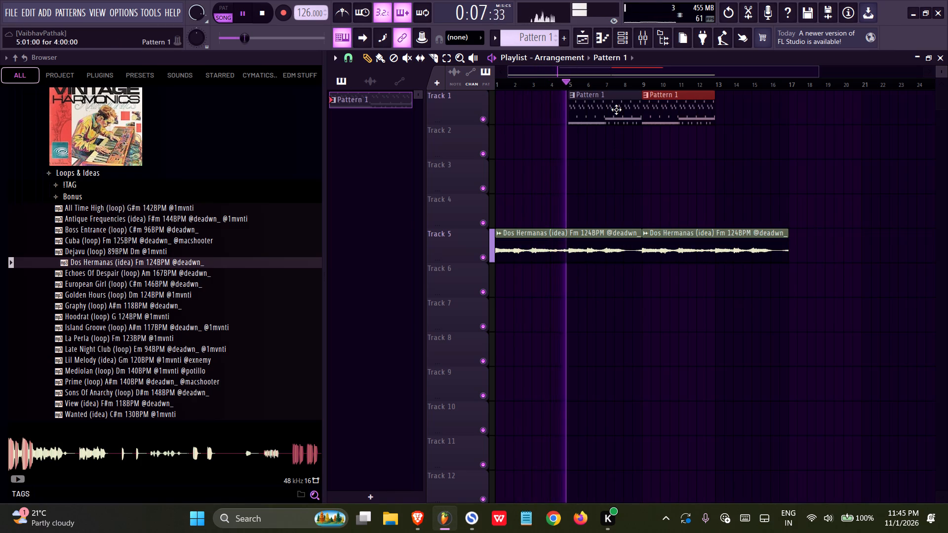
Save the project under the name Hermanas in its own new project folder.
{"action": "left_click", "coordinate": [79, 176]}
{"action": "key", "text": "ctrl+s"}
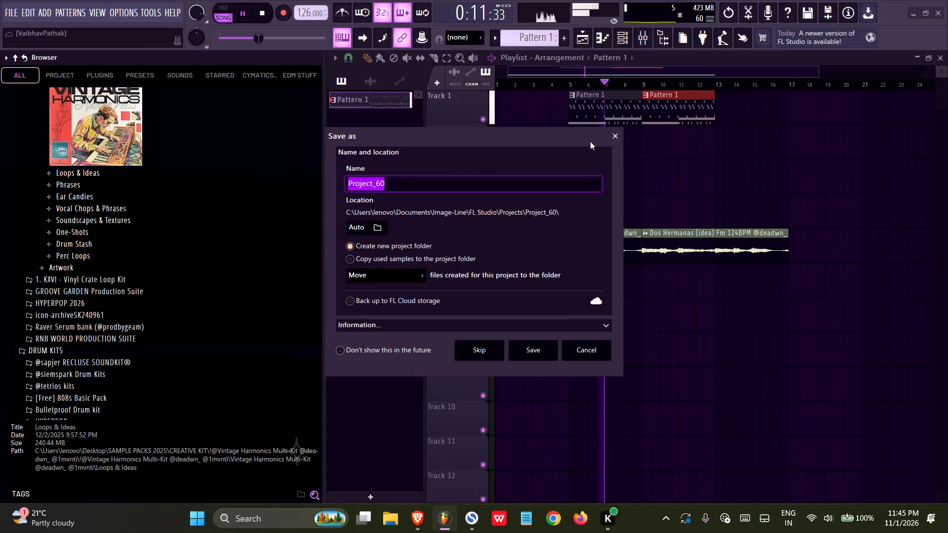
{"action": "left_click", "coordinate": [611, 134]}
{"action": "key", "text": "ctrl+s"}
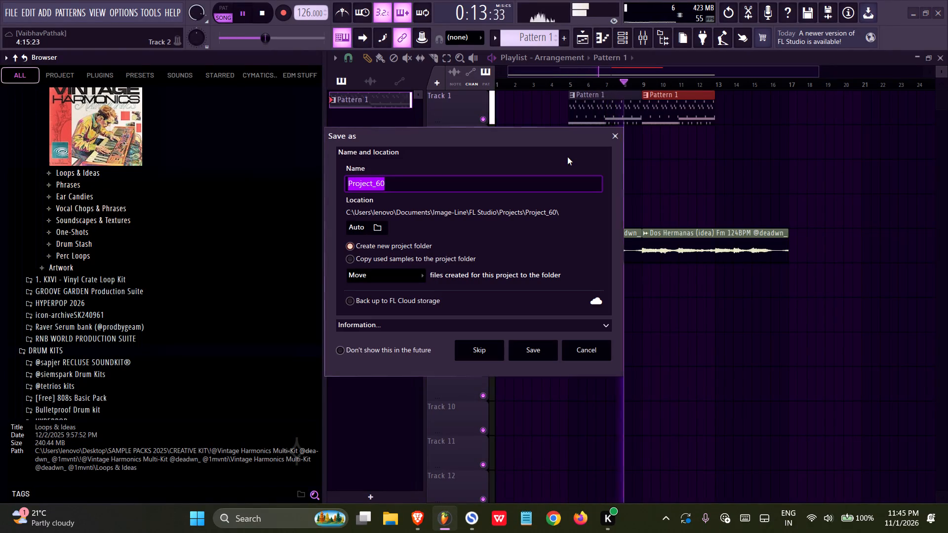
{"action": "key", "text": "d"}
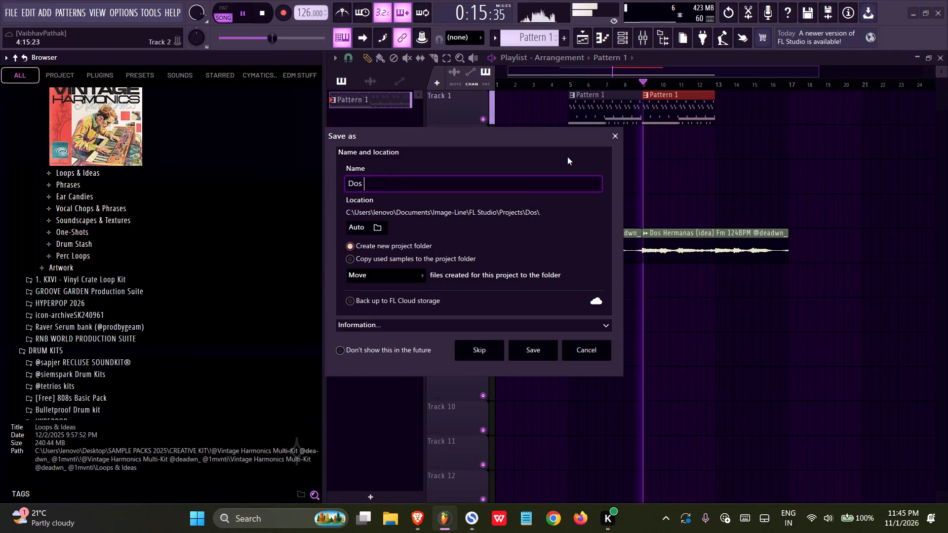
{"action": "type", "text": "er"}
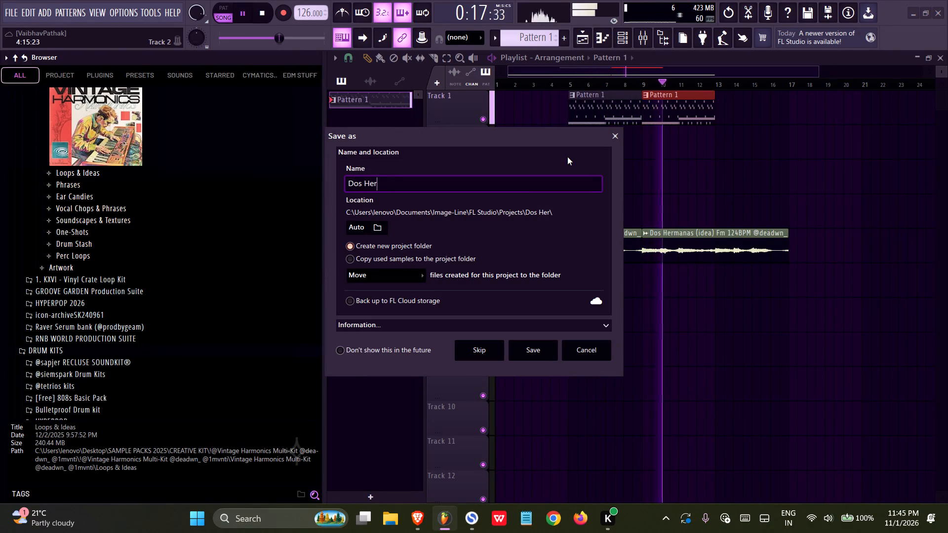
{"action": "type", "text": "manas"}
{"action": "key", "text": "Return"}
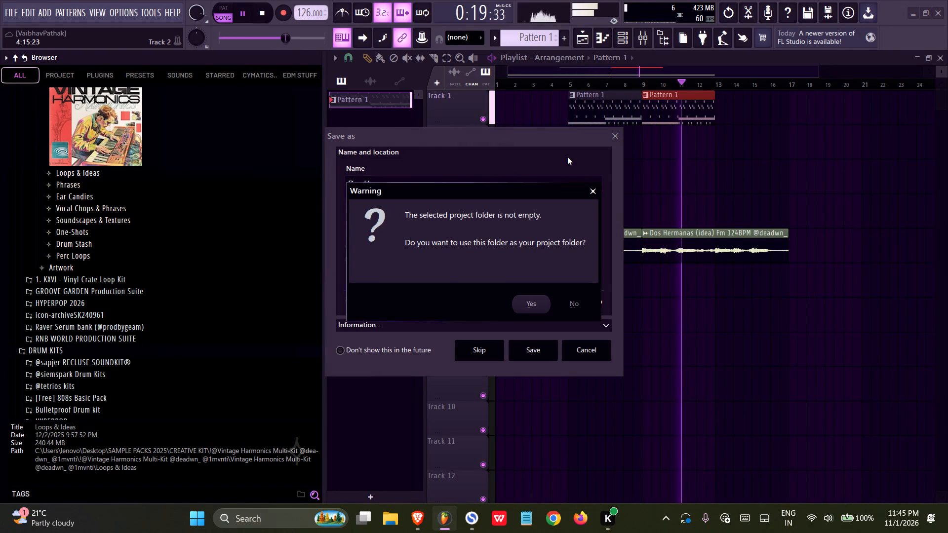
{"action": "left_click", "coordinate": [596, 191]}
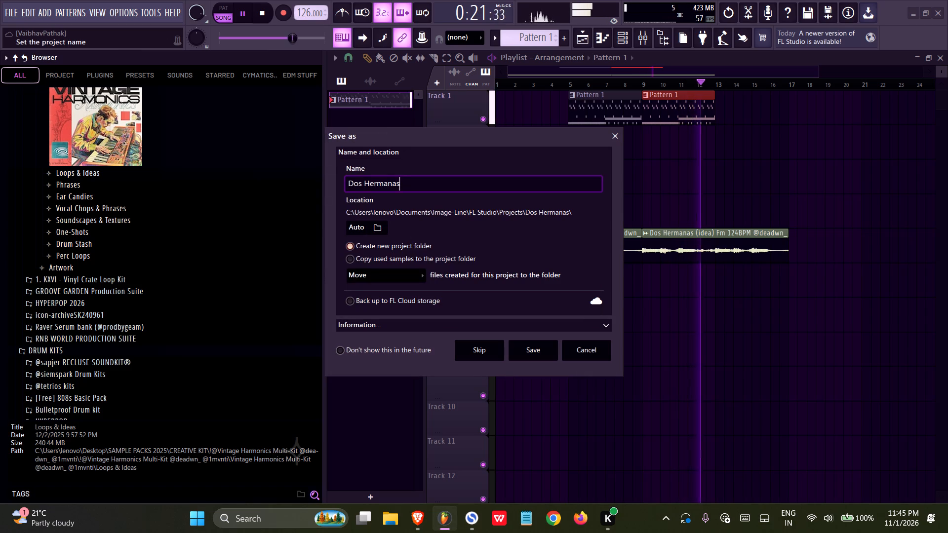
{"action": "left_click", "coordinate": [364, 180]}
{"action": "key", "text": "BackSpace"}
{"action": "key", "text": "BackSpace"}
{"action": "key", "text": "BackSpace"}
{"action": "key", "text": "BackSpace"}
{"action": "key", "text": "Return"}
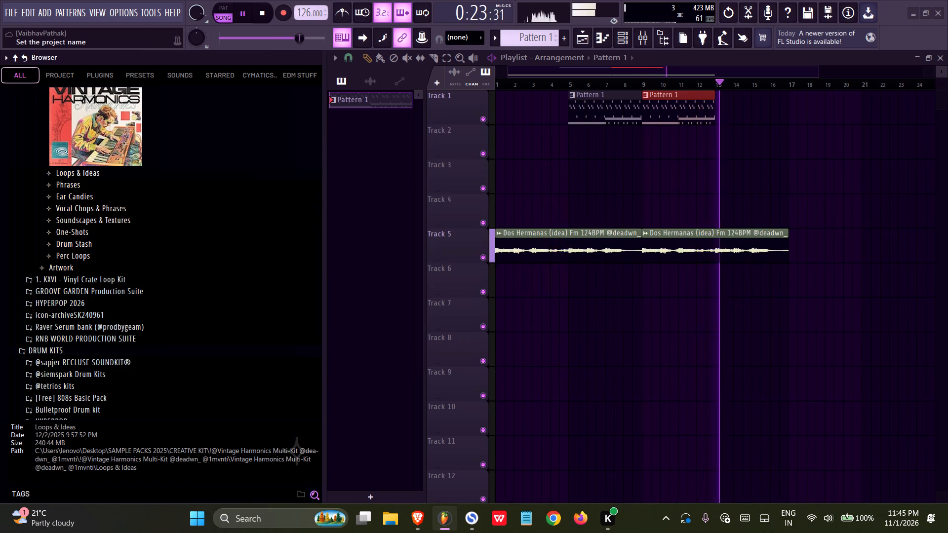
Preview kick, hi-hat and 808 samples from the kit's Drum Stash folder, including kick rack, 808 zayyy and 808 spinz.
{"action": "double_click", "coordinate": [99, 257]}
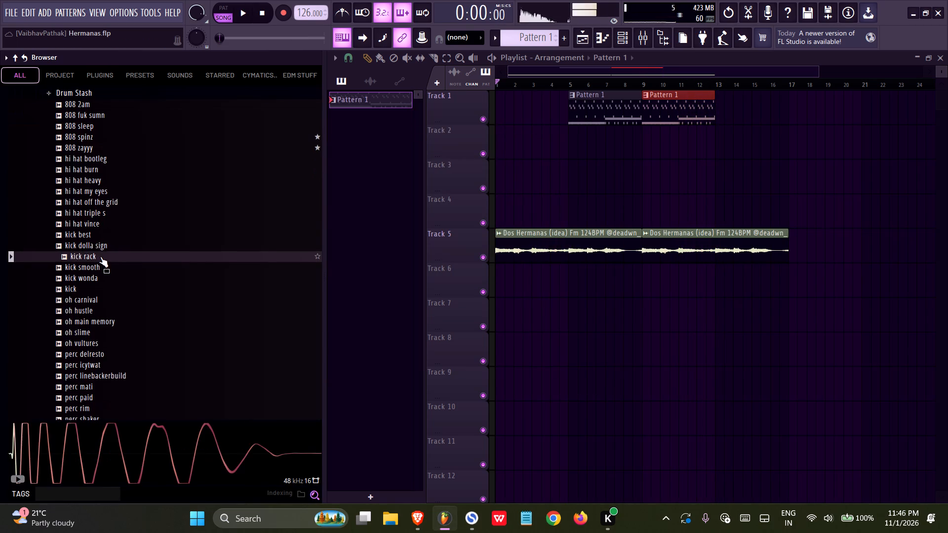
{"action": "left_click", "coordinate": [92, 218]}
{"action": "double_click", "coordinate": [90, 205]}
{"action": "left_click", "coordinate": [88, 167]}
{"action": "left_click", "coordinate": [87, 144]}
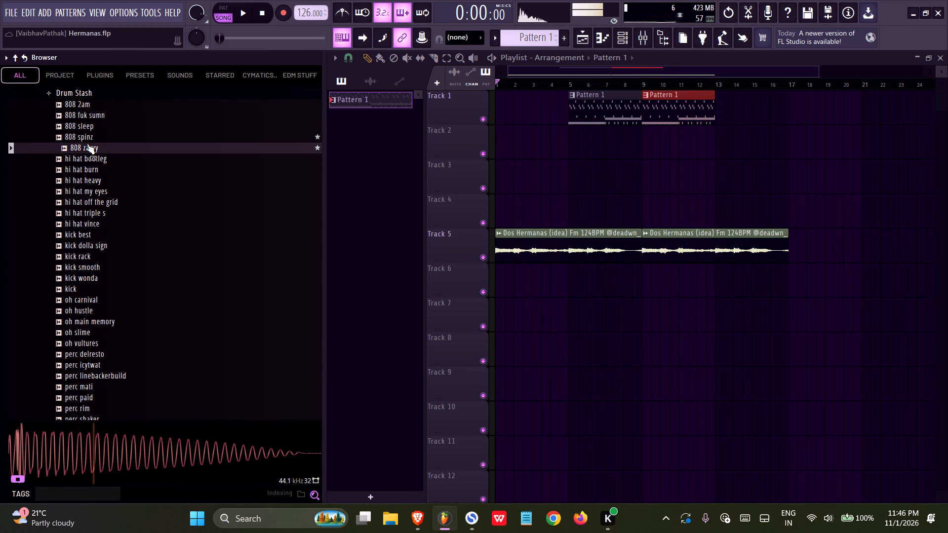
{"action": "left_click", "coordinate": [87, 144]}
{"action": "left_click", "coordinate": [87, 135]}
{"action": "scroll", "coordinate": [73, 188], "scroll_direction": "up", "scroll_amount": 3}
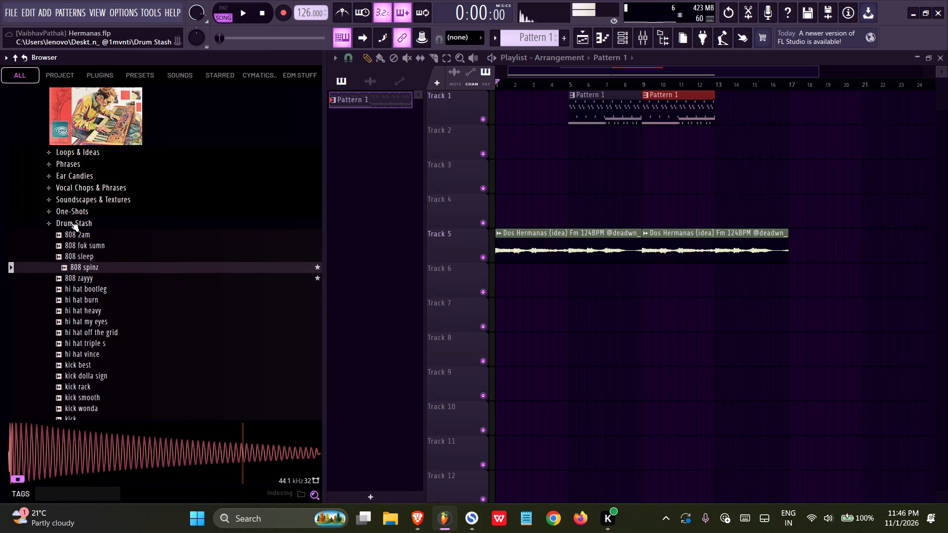
{"action": "left_click", "coordinate": [70, 222]}
Place Vocal Chop - Button (Bm) from the Vocal Chops & Phrases folder on playlist Track 3, starting at bar 1.
{"action": "left_click", "coordinate": [73, 186]}
{"action": "left_click", "coordinate": [86, 224]}
{"action": "left_click", "coordinate": [90, 208]}
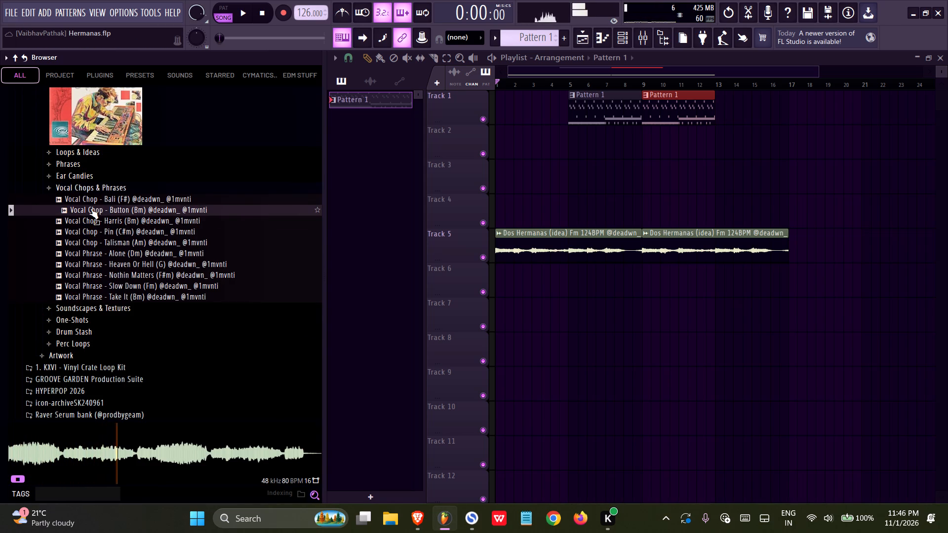
{"action": "left_click_drag", "start_coordinate": [90, 208], "coordinate": [539, 186]}
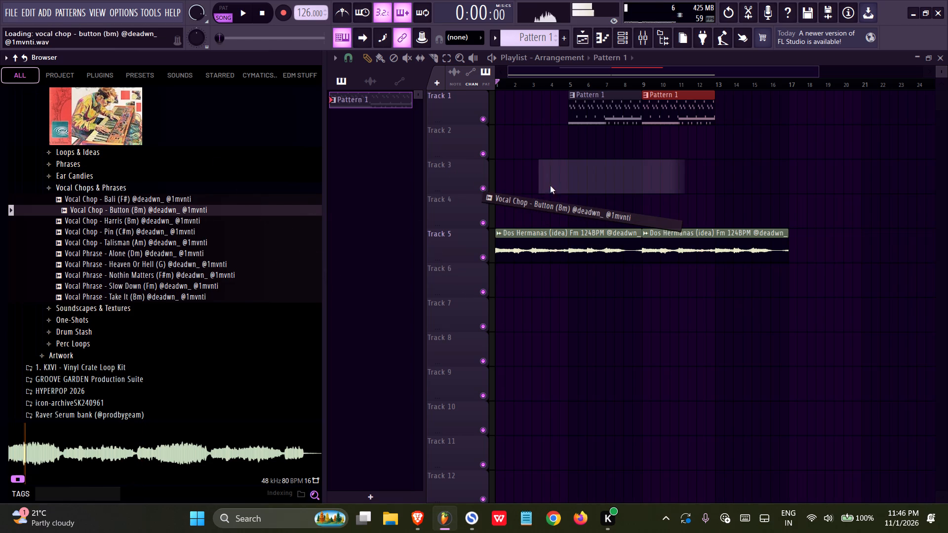
{"action": "left_click_drag", "start_coordinate": [577, 175], "coordinate": [410, 175]}
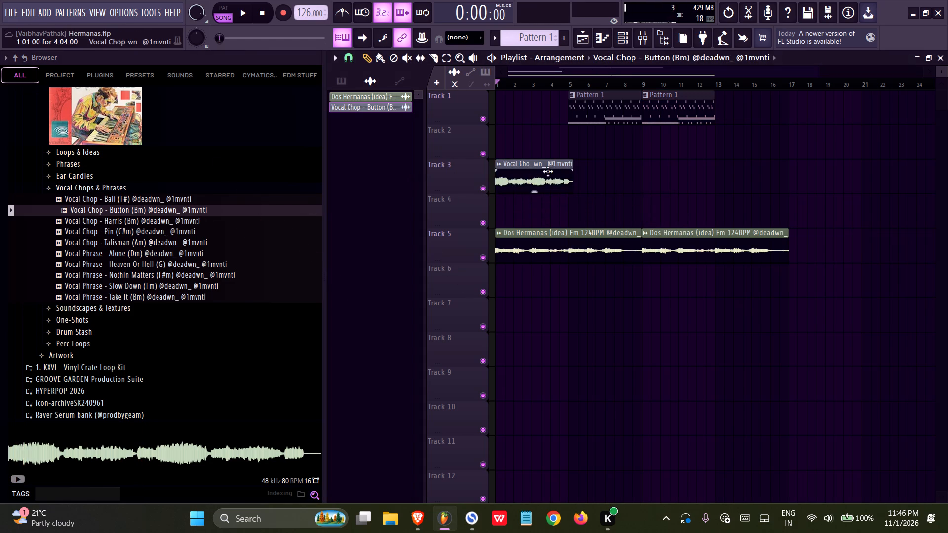
Trim the Vocal Chop - Button clip on Track 3 so it ends at bar 5.
{"action": "scroll", "coordinate": [572, 190], "scroll_direction": "up", "scroll_amount": 20, "text": "ctrl"}
{"action": "scroll", "coordinate": [572, 190], "scroll_direction": "up", "scroll_amount": 11, "text": "ctrl"}
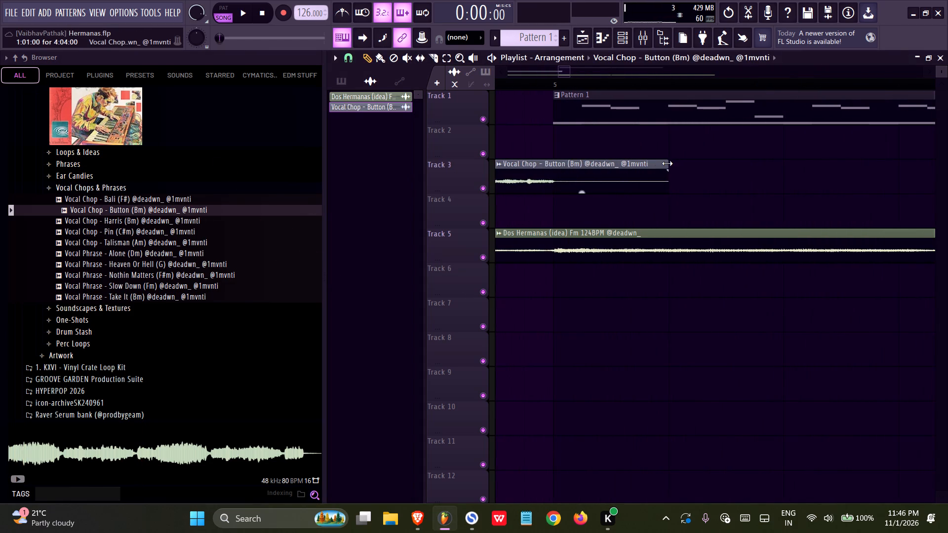
{"action": "left_click_drag", "start_coordinate": [669, 162], "coordinate": [553, 160]}
Make the trimmed Vocal Chop - Button clip on Track 3 unique and return to the playlist.
{"action": "left_click", "coordinate": [498, 164]}
{"action": "left_click", "coordinate": [600, 187]}
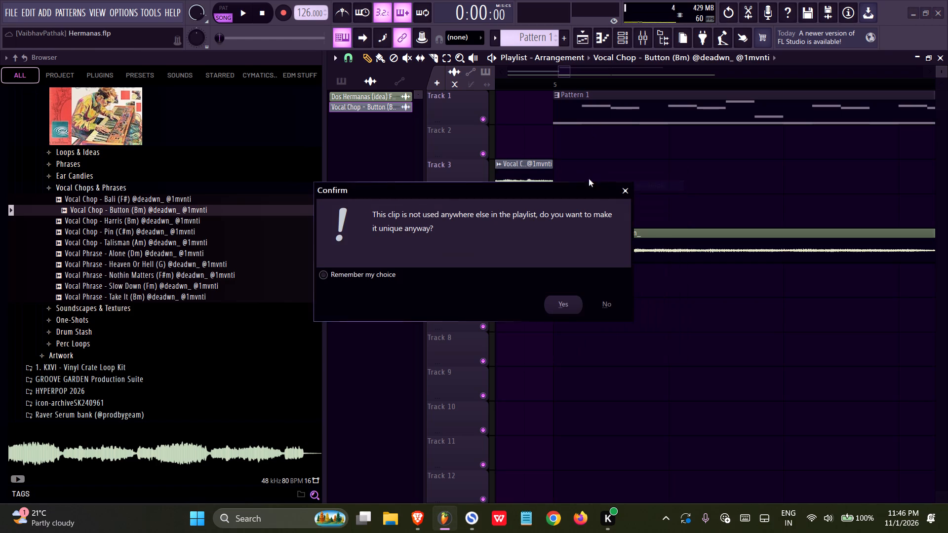
{"action": "left_click", "coordinate": [564, 298]}
{"action": "double_click", "coordinate": [587, 114]}
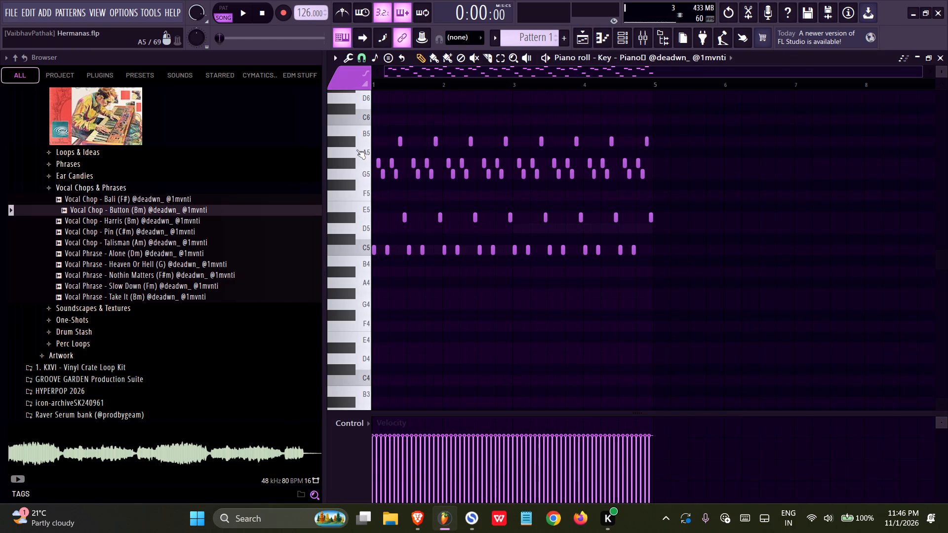
{"action": "left_click", "coordinate": [585, 38]}
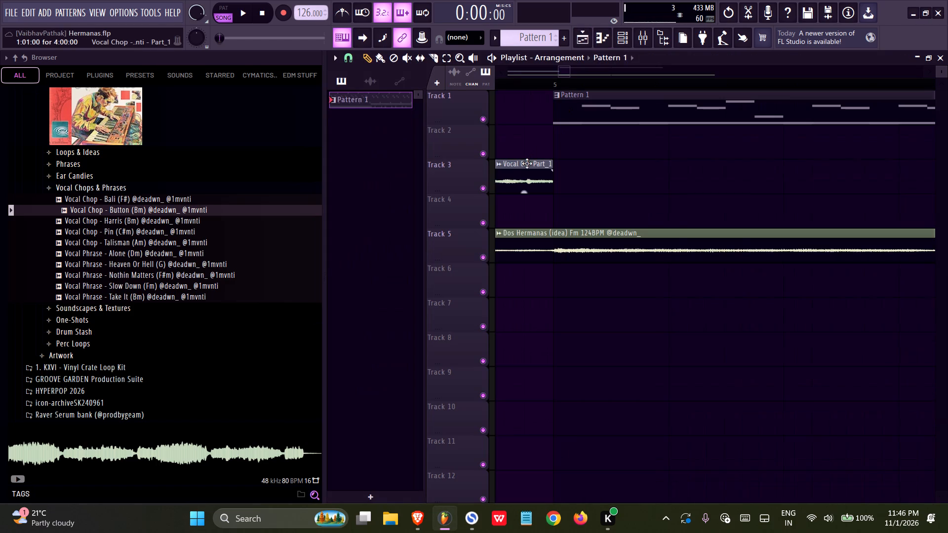
Adjust the time-stretching pitch of the unique Vocal Chop - Button clip on Track 3 and play the arrangement.
{"action": "double_click", "coordinate": [527, 163]}
{"action": "left_click_drag", "start_coordinate": [574, 232], "coordinate": [568, 204]}
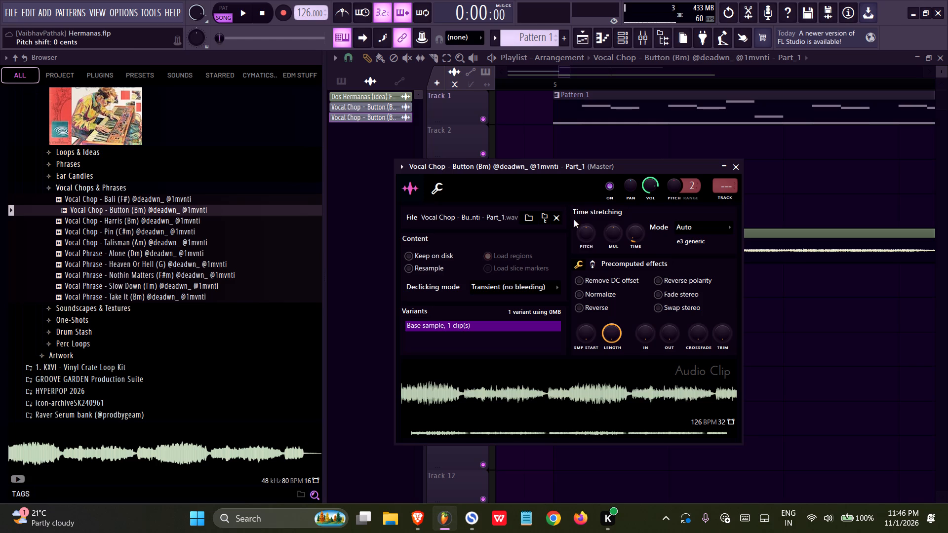
{"action": "left_click_drag", "start_coordinate": [579, 233], "coordinate": [576, 210]}
{"action": "left_click_drag", "start_coordinate": [584, 242], "coordinate": [584, 247]}
{"action": "left_click_drag", "start_coordinate": [580, 222], "coordinate": [581, 229]}
{"action": "left_click_drag", "start_coordinate": [590, 241], "coordinate": [587, 235]}
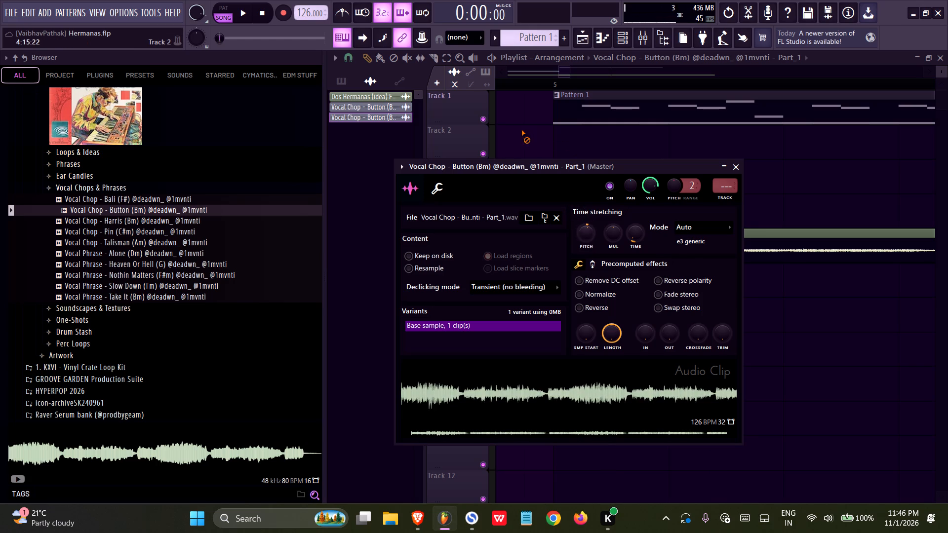
{"action": "right_click", "coordinate": [521, 130]}
{"action": "key", "text": "space"}
{"action": "scroll", "coordinate": [597, 189], "scroll_direction": "down", "scroll_amount": 20, "text": "ctrl"}
{"action": "scroll", "coordinate": [597, 189], "scroll_direction": "down", "scroll_amount": 15, "text": "ctrl"}
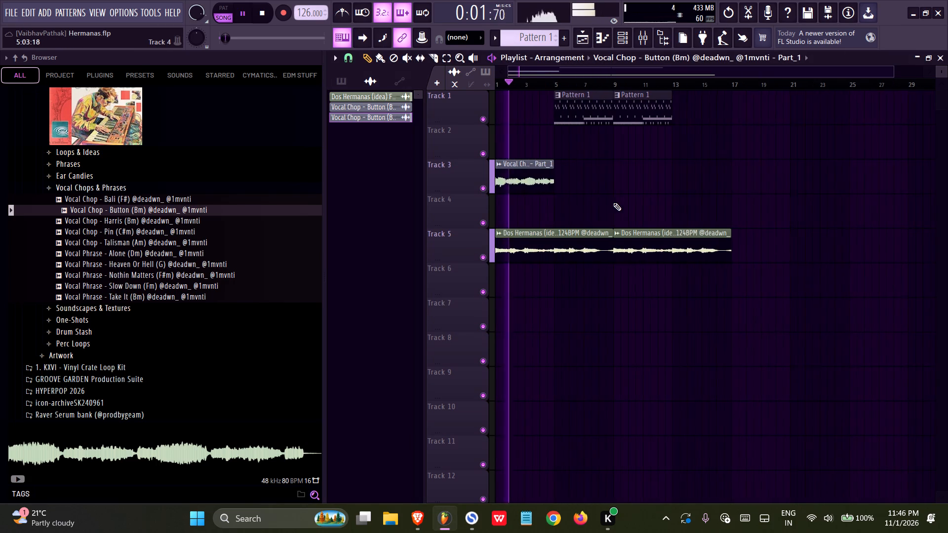
Duplicate the Vocal Chop - Button clip twice on Track 3 so the chops run to bar 13, and save the project.
{"action": "left_click_drag", "start_coordinate": [552, 184], "coordinate": [527, 174], "text": "ctrl"}
{"action": "key", "text": "ctrl+b"}
{"action": "key", "text": "ctrl+b"}
{"action": "key", "text": "ctrl+s"}
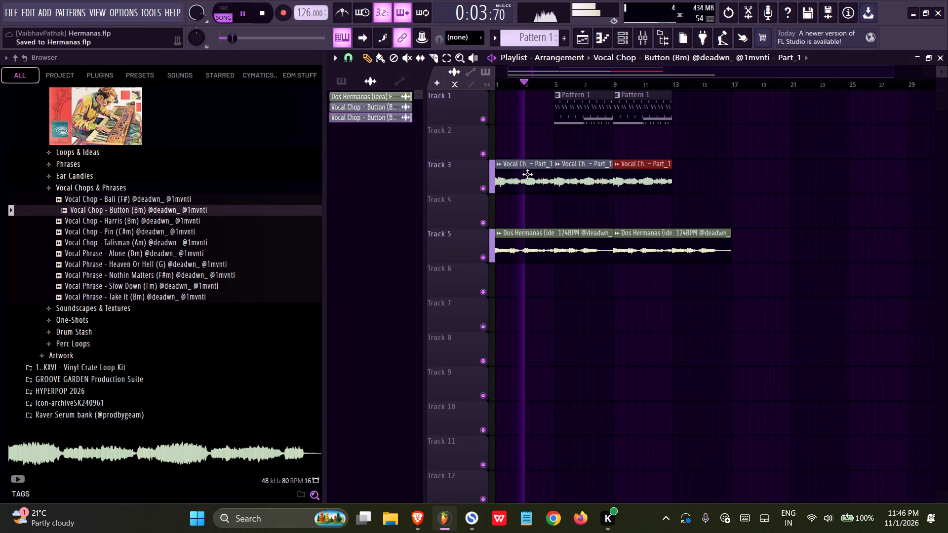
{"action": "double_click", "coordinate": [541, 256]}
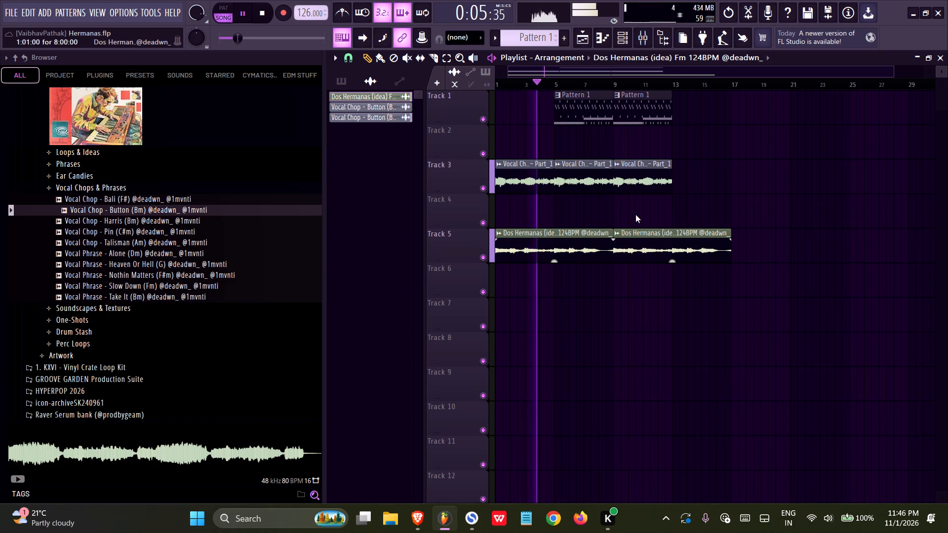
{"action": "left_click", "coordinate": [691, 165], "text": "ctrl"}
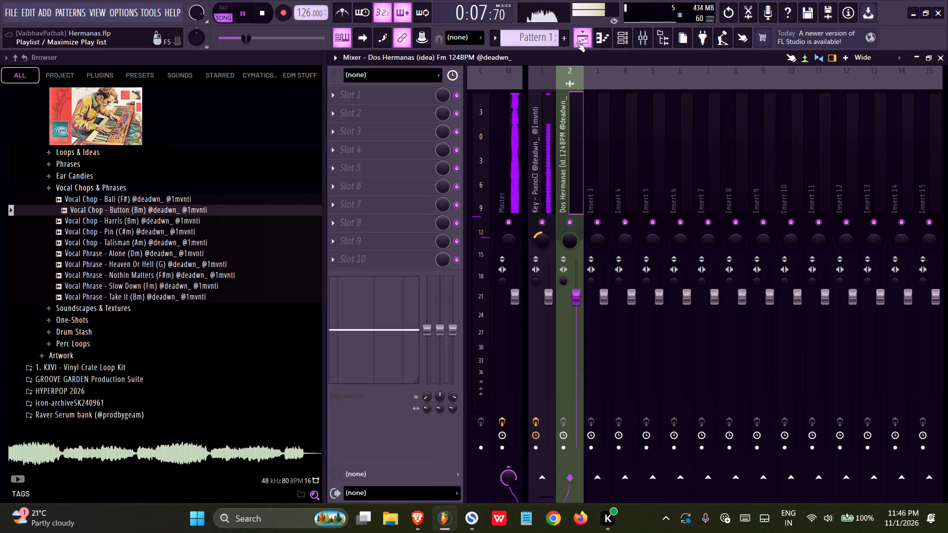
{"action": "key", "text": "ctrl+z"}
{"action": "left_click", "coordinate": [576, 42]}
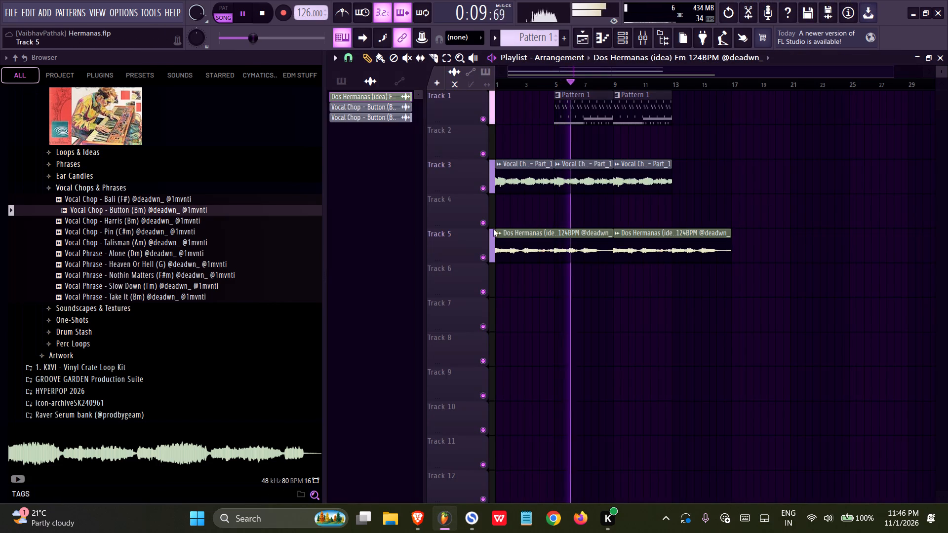
Make the first Dos Hermanas clip on Track 5 unique, replace the second clip with its duplicate and save.
{"action": "left_click", "coordinate": [497, 232]}
{"action": "left_click", "coordinate": [603, 251]}
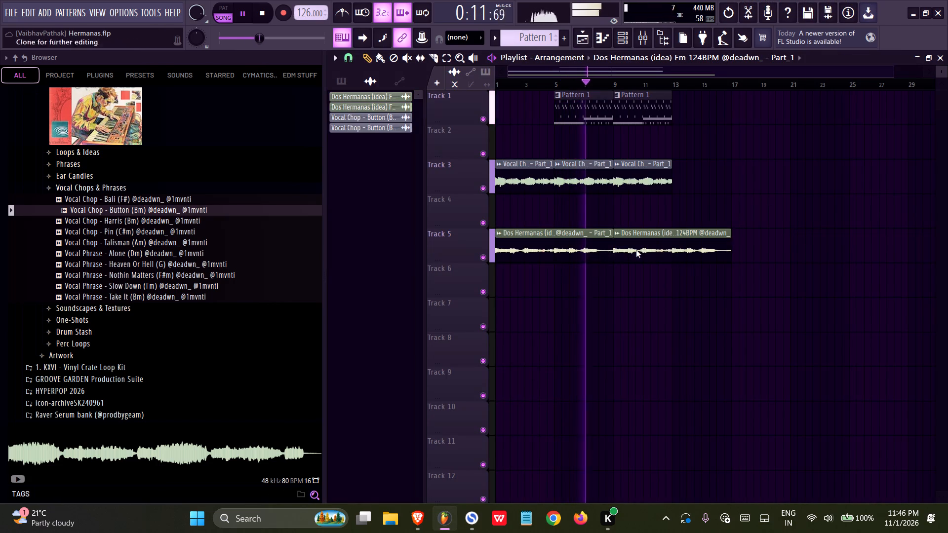
{"action": "right_click", "coordinate": [652, 245]}
{"action": "left_click", "coordinate": [590, 241], "text": "ctrl"}
{"action": "key", "text": "ctrl+b"}
{"action": "key", "text": "ctrl+s"}
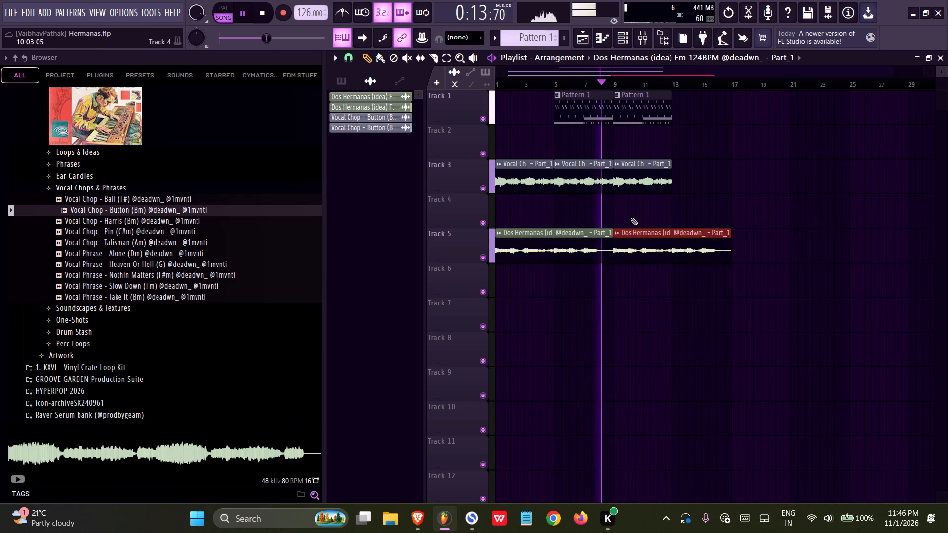
Duplicate the last Pattern 1 and Vocal Chop - Button clips to fill bars 13 to 17, and save.
{"action": "scroll", "coordinate": [646, 210], "scroll_direction": "up", "scroll_amount": 5, "text": "ctrl"}
{"action": "left_click_drag", "start_coordinate": [644, 199], "coordinate": [659, 101], "text": "ctrl"}
{"action": "key", "text": "ctrl+b"}
{"action": "key", "text": "ctrl+s"}
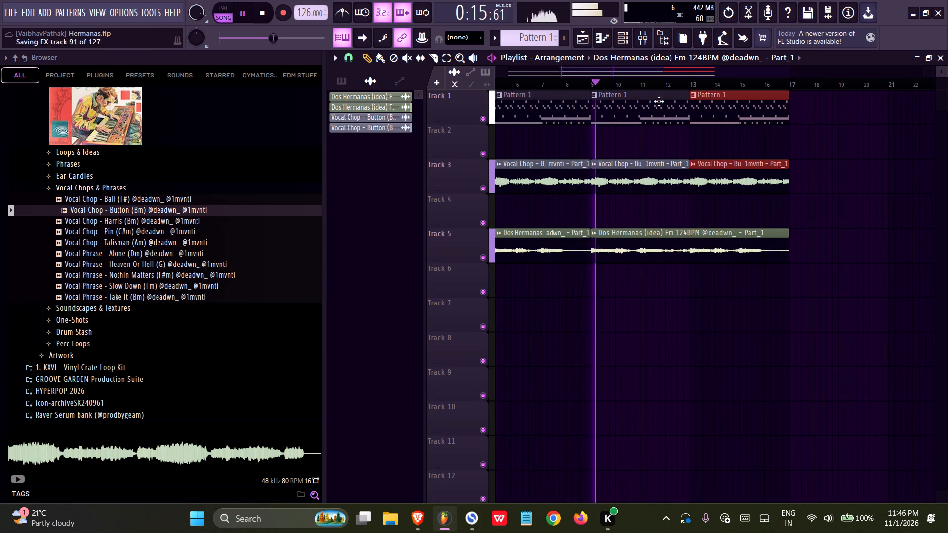
{"action": "key", "text": "ctrl+s"}
{"action": "left_click", "coordinate": [96, 186]}
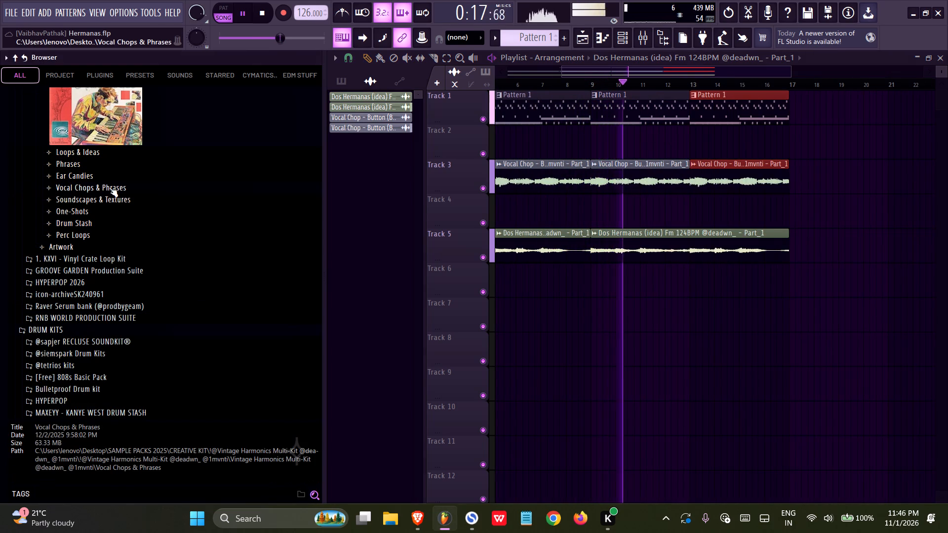
{"action": "key", "text": "ctrl+s"}
{"action": "key", "text": "space"}
{"action": "scroll", "coordinate": [72, 233], "scroll_direction": "down", "scroll_amount": 4}
{"action": "key", "text": "ctrl+s"}
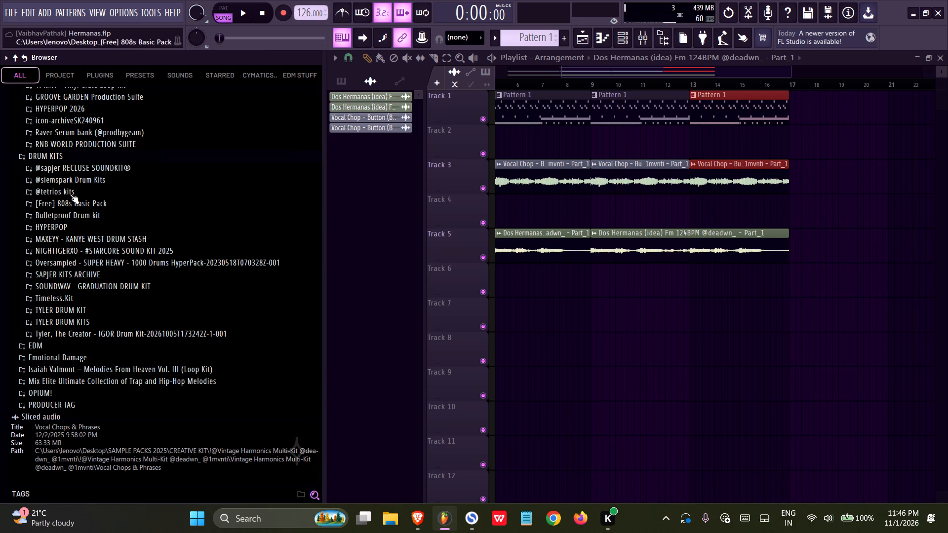
{"action": "left_click", "coordinate": [71, 170]}
{"action": "left_click", "coordinate": [63, 182]}
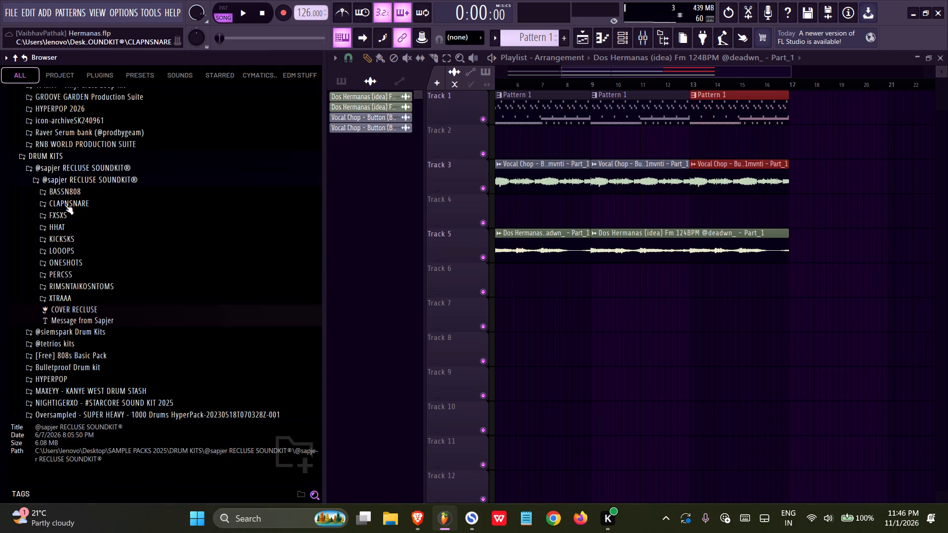
{"action": "left_click", "coordinate": [64, 239]}
{"action": "left_click", "coordinate": [79, 256]}
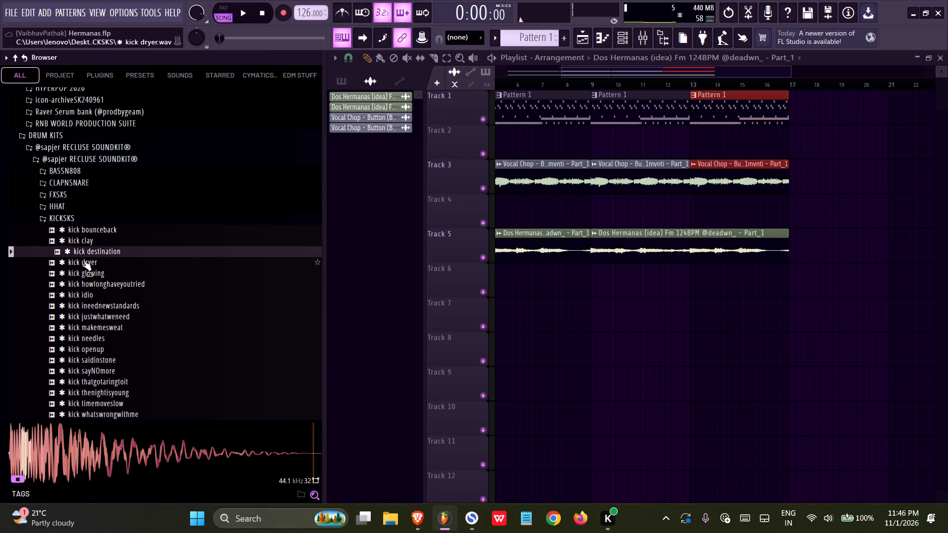
{"action": "left_click", "coordinate": [87, 262]}
{"action": "left_click", "coordinate": [89, 272]}
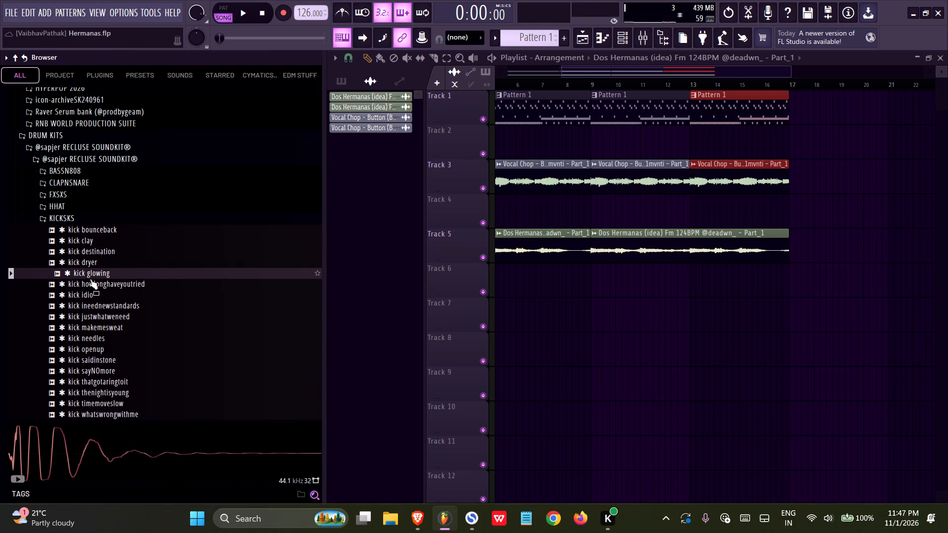
{"action": "left_click", "coordinate": [92, 285]}
{"action": "left_click", "coordinate": [92, 275]}
{"action": "left_click", "coordinate": [100, 282]}
{"action": "left_click", "coordinate": [99, 274]}
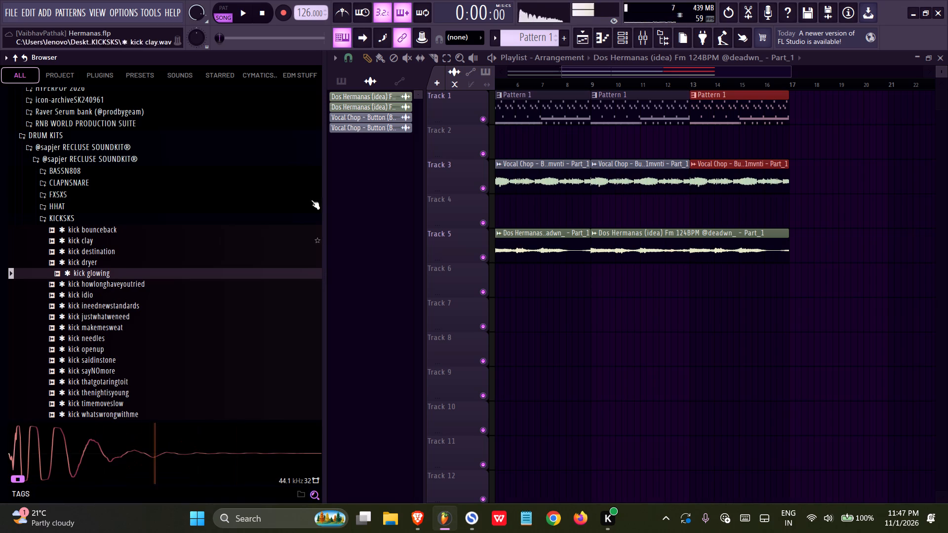
Place kick makemesweat from the KICKSKS folder on playlist Track 6, starting exactly at bar 13.
{"action": "left_click", "coordinate": [605, 39]}
{"action": "left_click", "coordinate": [587, 38]}
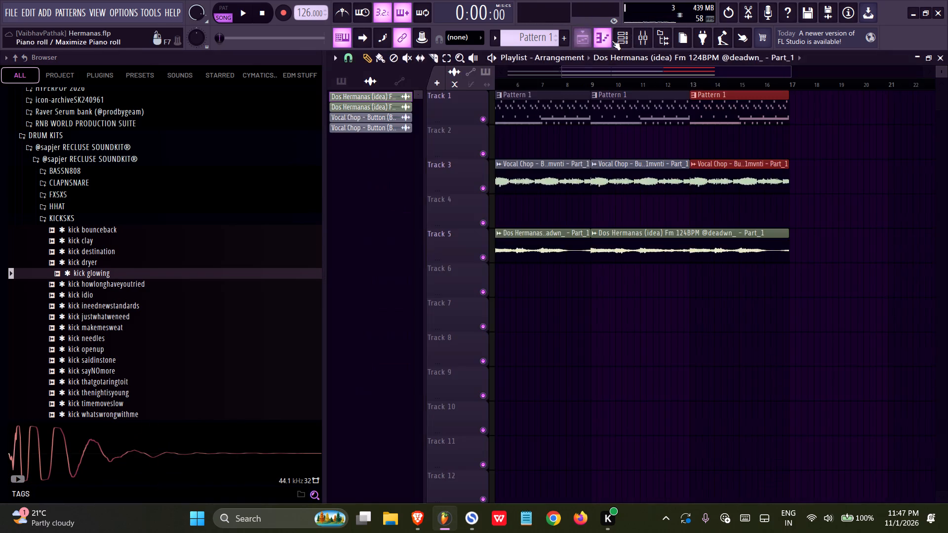
{"action": "left_click", "coordinate": [612, 40]}
{"action": "left_click", "coordinate": [586, 39]}
{"action": "left_click", "coordinate": [618, 40]}
{"action": "left_click", "coordinate": [118, 341]}
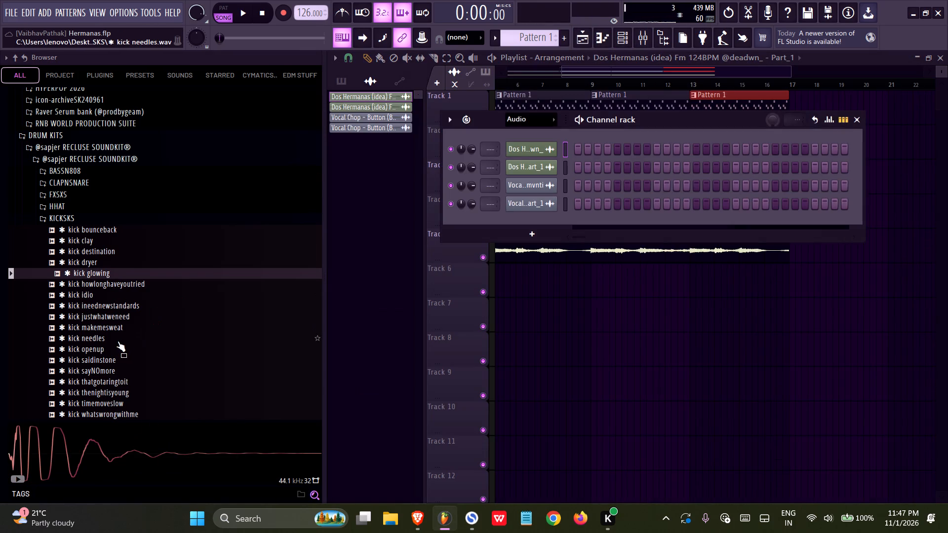
{"action": "left_click", "coordinate": [107, 326]}
{"action": "left_click_drag", "start_coordinate": [107, 326], "coordinate": [469, 235]}
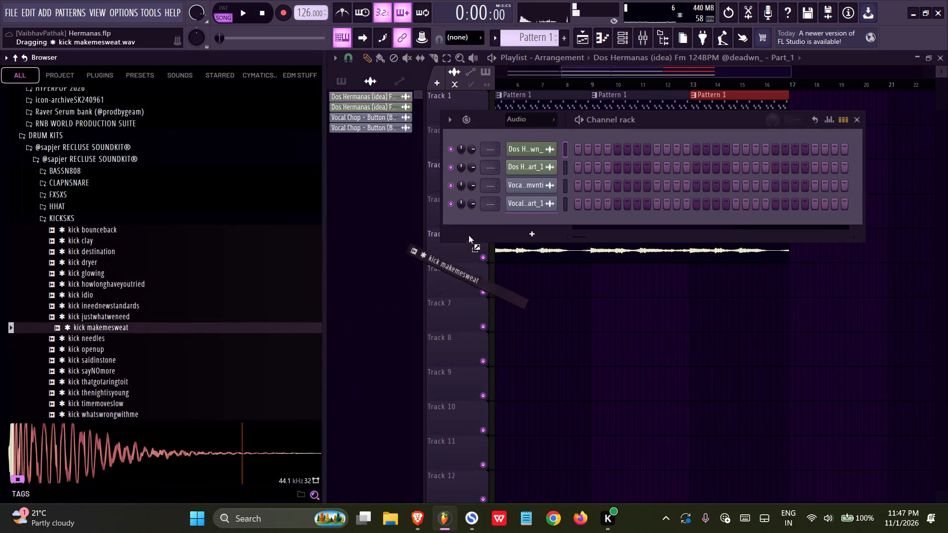
{"action": "left_click_drag", "start_coordinate": [469, 235], "coordinate": [692, 283]}
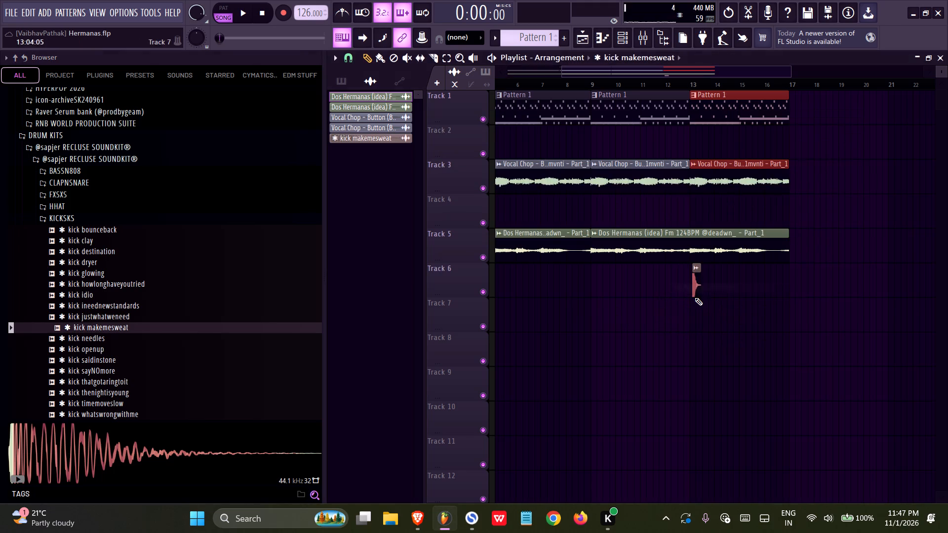
{"action": "scroll", "coordinate": [697, 289], "scroll_direction": "up", "scroll_amount": 20, "text": "ctrl"}
{"action": "scroll", "coordinate": [697, 289], "scroll_direction": "up", "scroll_amount": 10, "text": "ctrl"}
{"action": "left_click_drag", "start_coordinate": [671, 281], "coordinate": [613, 276]}
{"action": "scroll", "coordinate": [602, 285], "scroll_direction": "up", "scroll_amount": 6, "text": "ctrl"}
{"action": "middle_click", "coordinate": [602, 285], "text": "ctrl"}
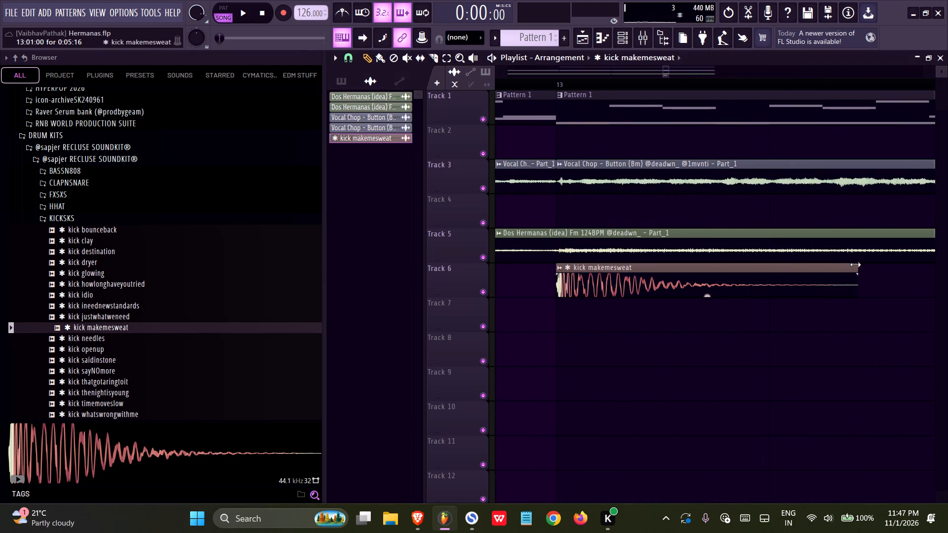
Trim the kick makemesweat clip on Track 6 to one beat and save the project.
{"action": "left_click_drag", "start_coordinate": [855, 265], "coordinate": [766, 266]}
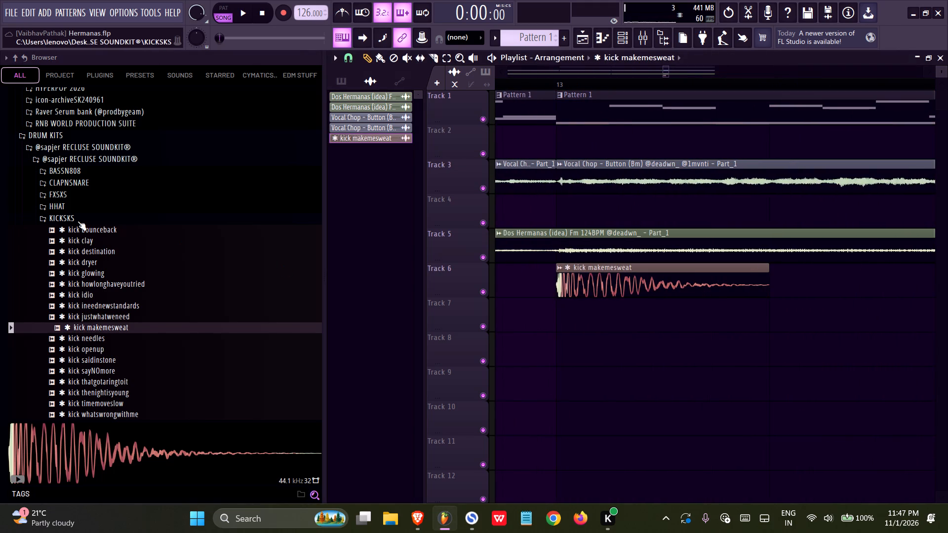
{"action": "left_click", "coordinate": [78, 221]}
{"action": "key", "text": "ctrl+s"}
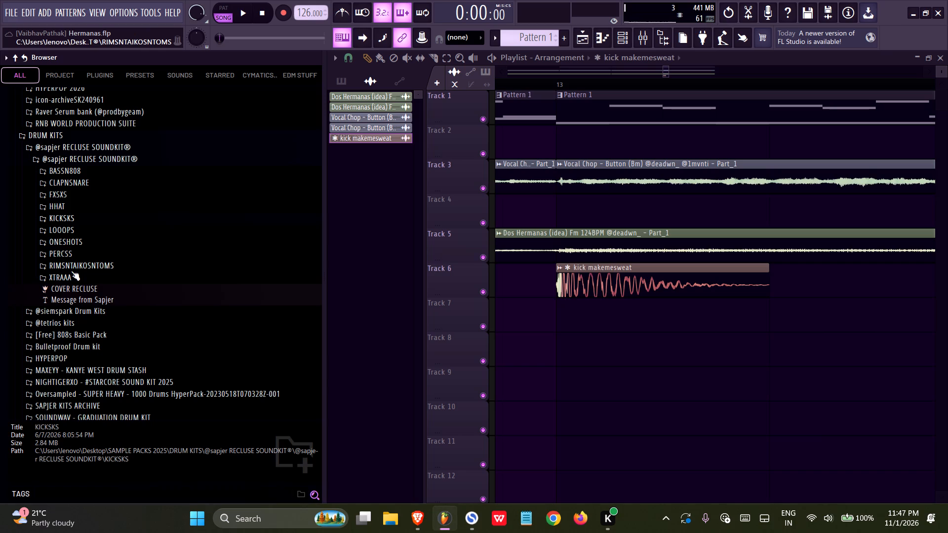
Preview snares in the RECLUSE kit's CLAPNSNARE folder, including cantbecoolerthanme, getoutmyhouse, holyfat and heavyhitter.
{"action": "left_click", "coordinate": [72, 265]}
{"action": "left_click", "coordinate": [76, 279]}
{"action": "left_click", "coordinate": [72, 237]}
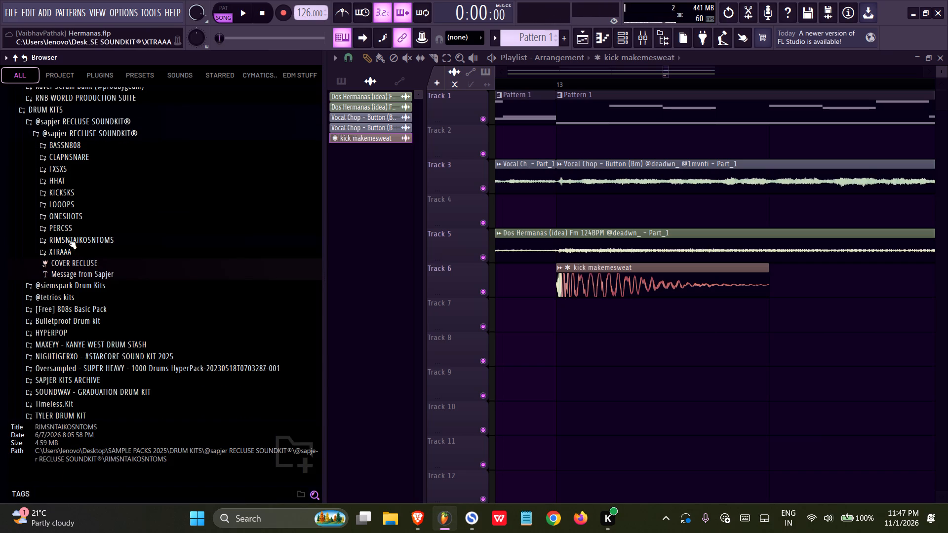
{"action": "left_click", "coordinate": [65, 156]}
{"action": "left_click", "coordinate": [73, 193]}
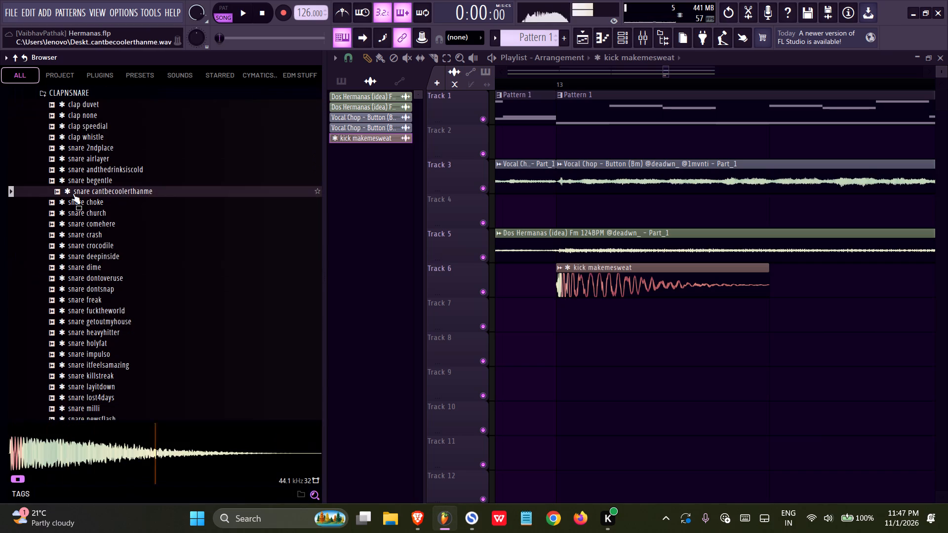
{"action": "left_click", "coordinate": [100, 268]}
{"action": "left_click", "coordinate": [98, 256]}
{"action": "left_click", "coordinate": [96, 245]}
{"action": "left_click", "coordinate": [93, 319]}
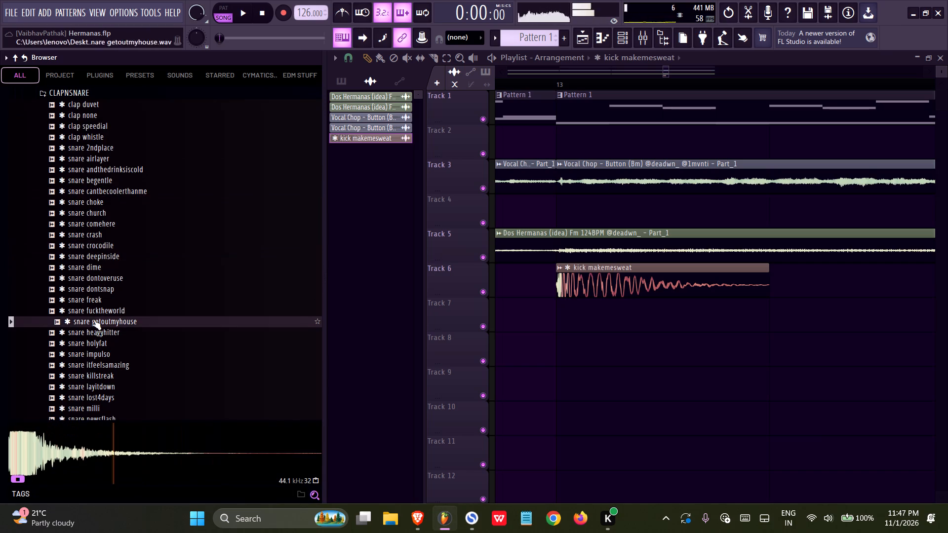
{"action": "left_click", "coordinate": [90, 306]}
{"action": "left_click", "coordinate": [89, 300]}
{"action": "left_click", "coordinate": [98, 346]}
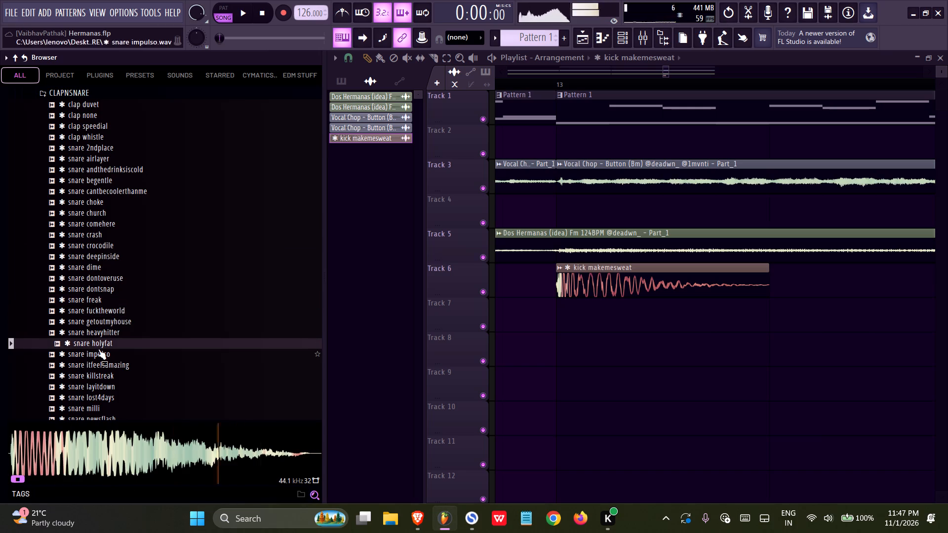
{"action": "left_click", "coordinate": [98, 349]}
{"action": "left_click", "coordinate": [97, 349]}
{"action": "left_click", "coordinate": [92, 369]}
{"action": "left_click", "coordinate": [96, 345]}
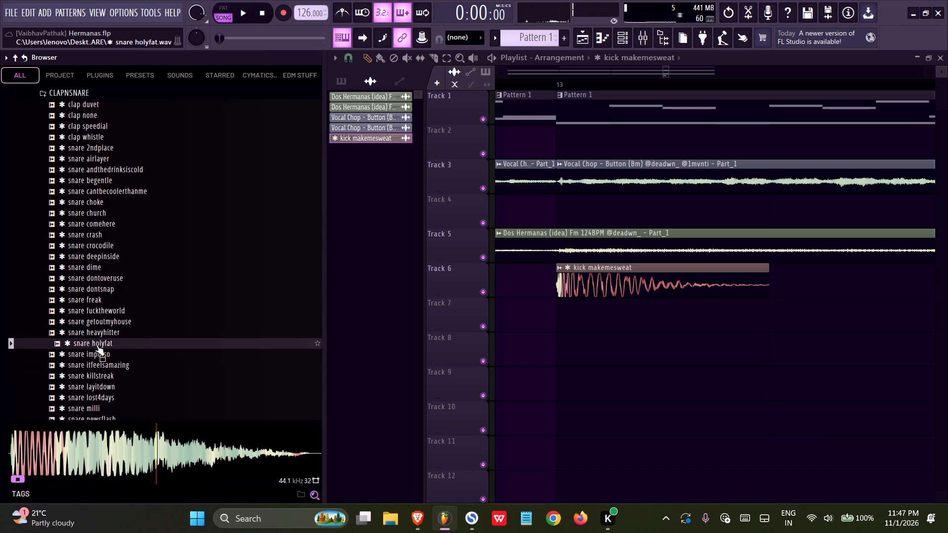
{"action": "left_click", "coordinate": [96, 345]}
{"action": "left_click", "coordinate": [96, 338]}
{"action": "left_click", "coordinate": [96, 334]}
Preview further CLAPNSNARE snares down the list, including layitdown, lost4days, milli, newsflash and problems.
{"action": "scroll", "coordinate": [96, 334], "scroll_direction": "down", "scroll_amount": 1}
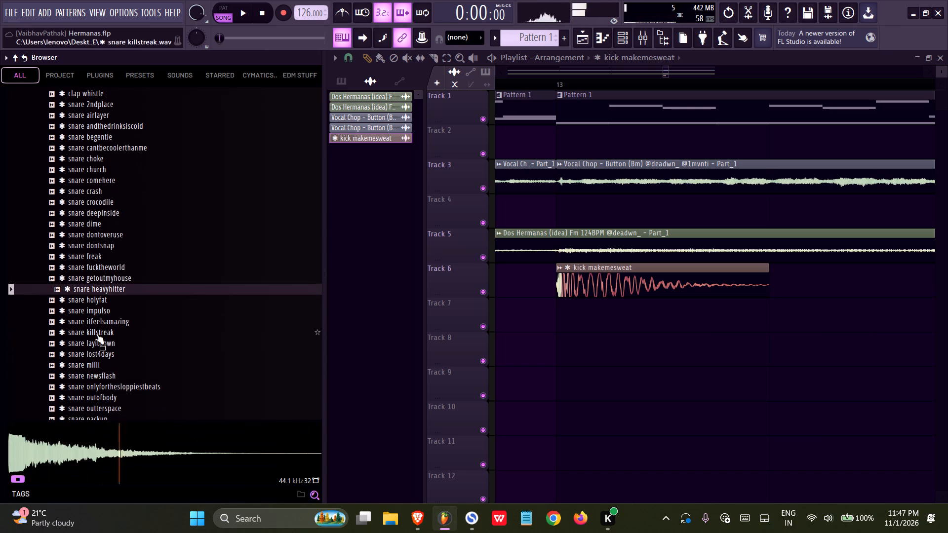
{"action": "left_click", "coordinate": [96, 343]}
{"action": "left_click", "coordinate": [96, 359]}
{"action": "left_click", "coordinate": [97, 342]}
{"action": "left_click", "coordinate": [97, 342]}
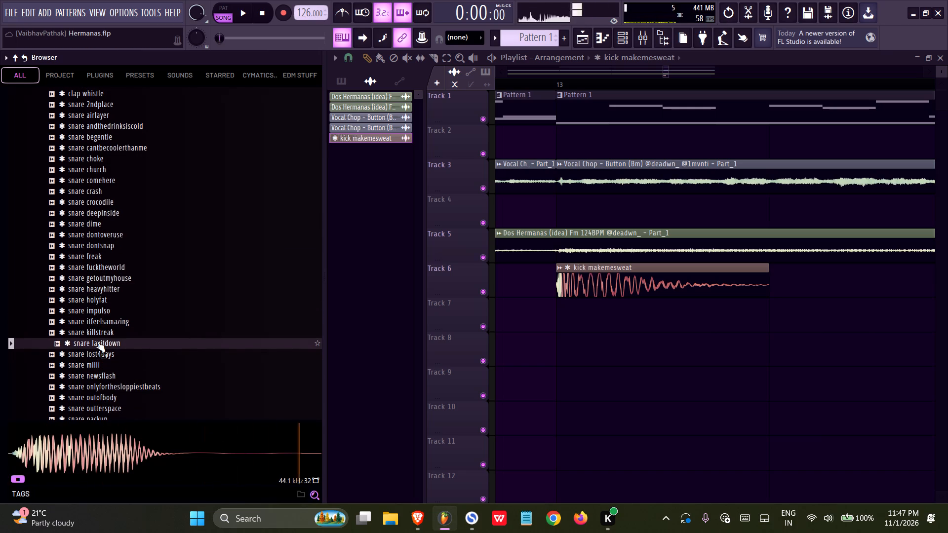
{"action": "left_click", "coordinate": [97, 342]}
{"action": "left_click", "coordinate": [97, 342]}
{"action": "scroll", "coordinate": [541, 390], "scroll_direction": "down", "scroll_amount": 7, "text": "ctrl"}
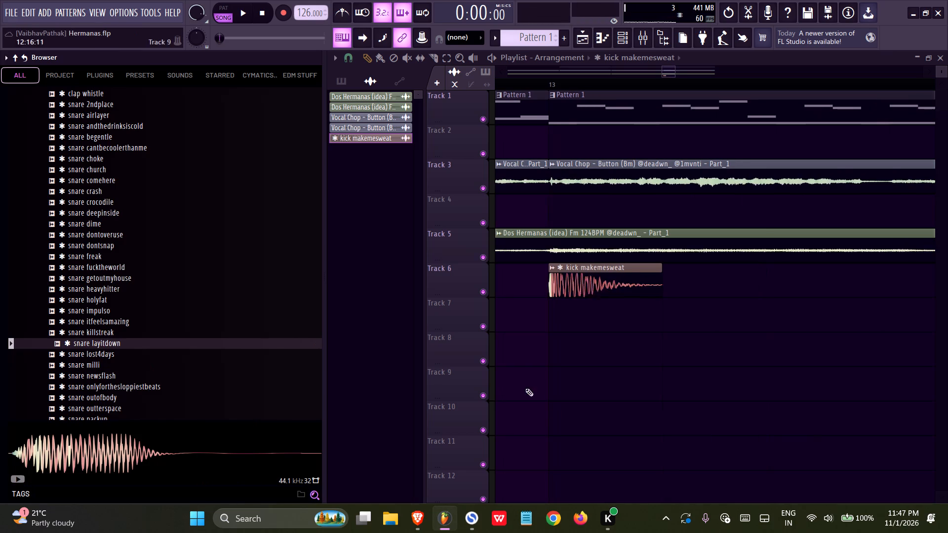
{"action": "left_click", "coordinate": [105, 374]}
{"action": "left_click", "coordinate": [98, 363]}
{"action": "left_click", "coordinate": [96, 353]}
{"action": "scroll", "coordinate": [96, 352], "scroll_direction": "down", "scroll_amount": 2}
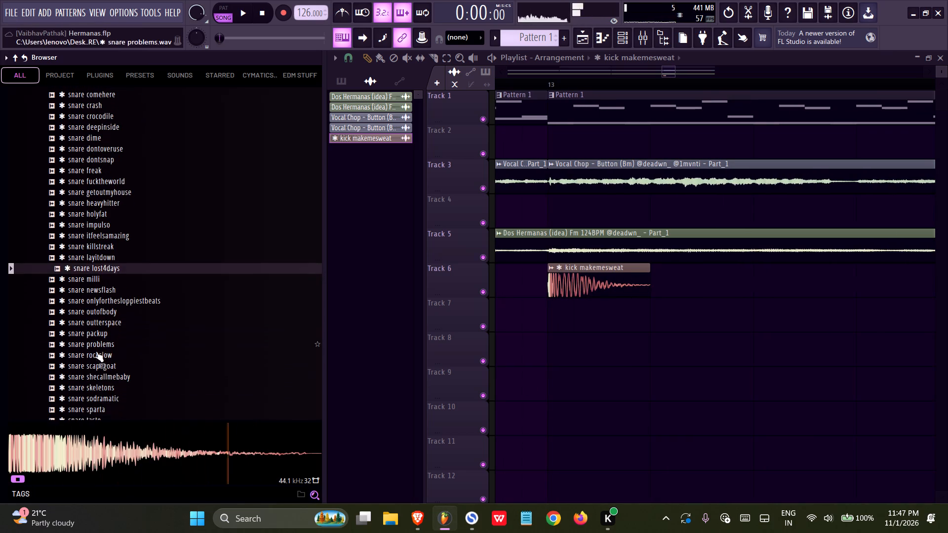
{"action": "left_click", "coordinate": [96, 349]}
{"action": "left_click", "coordinate": [96, 343]}
{"action": "left_click", "coordinate": [96, 333]}
Place snare scapegoat on playlist Track 8 at 13:05:00, right after the kick, and start playback.
{"action": "left_click", "coordinate": [100, 365]}
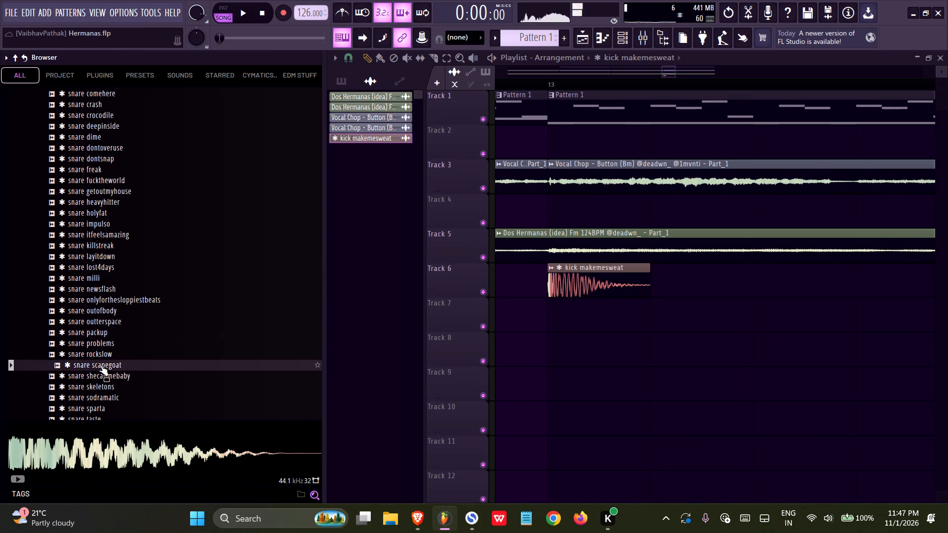
{"action": "left_click", "coordinate": [100, 365]}
{"action": "left_click_drag", "start_coordinate": [100, 365], "coordinate": [653, 354]}
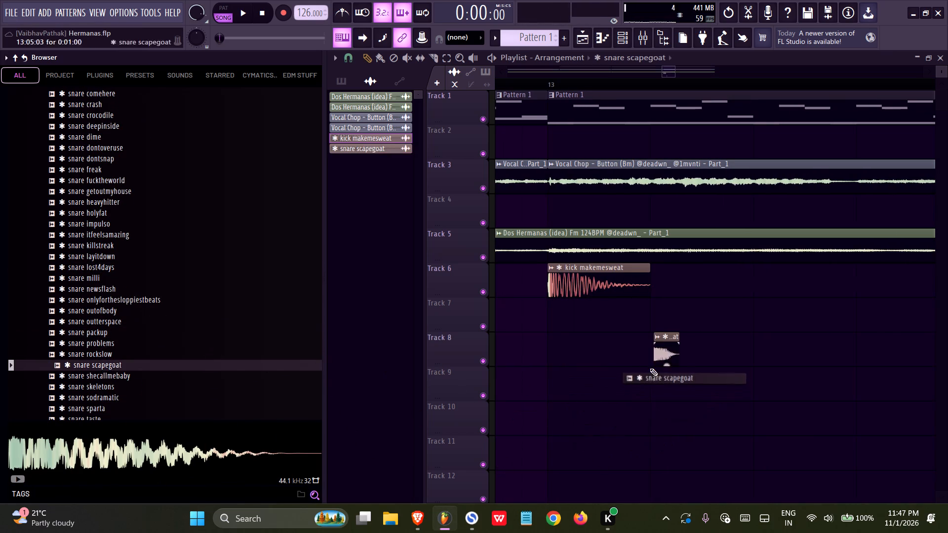
{"action": "scroll", "coordinate": [649, 368], "scroll_direction": "up", "scroll_amount": 18, "text": "ctrl"}
{"action": "left_click_drag", "start_coordinate": [691, 346], "coordinate": [681, 346]}
{"action": "key", "text": "space"}
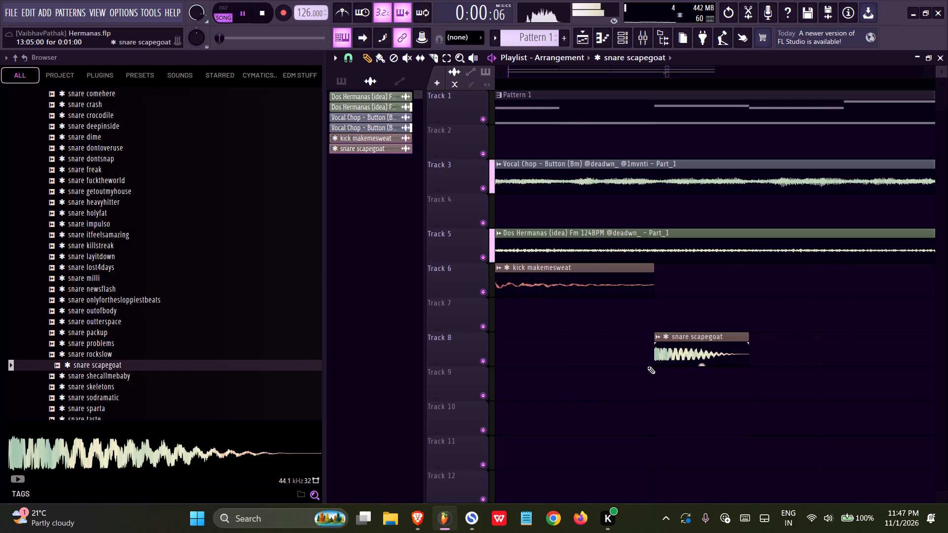
Play the arrangement from 11:15:00 to hear the first kick and snare come in.
{"action": "scroll", "coordinate": [602, 386], "scroll_direction": "down", "scroll_amount": 20, "text": "ctrl"}
{"action": "scroll", "coordinate": [602, 386], "scroll_direction": "down", "scroll_amount": 8, "text": "ctrl"}
{"action": "left_click", "coordinate": [502, 81]}
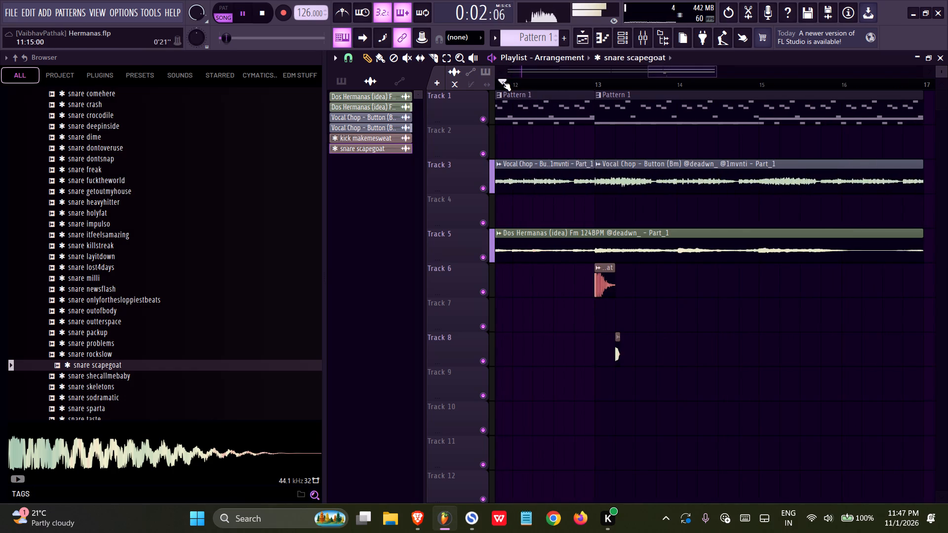
{"action": "scroll", "coordinate": [627, 291], "scroll_direction": "up", "scroll_amount": 3, "text": "ctrl"}
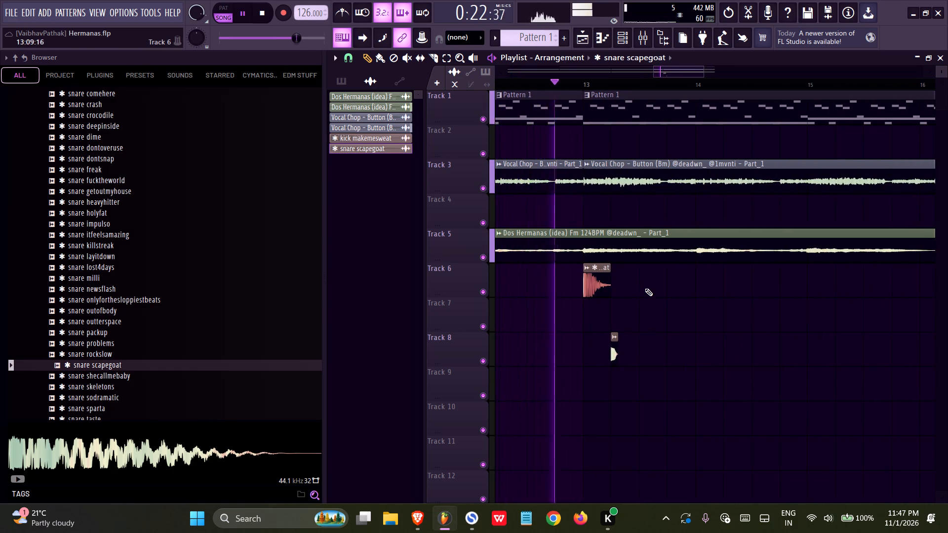
{"action": "scroll", "coordinate": [647, 291], "scroll_direction": "up", "scroll_amount": 4, "text": "ctrl"}
{"action": "key", "text": "space"}
Add a second kick makemesweat on Track 6 at 13:07:00, trim it to two steps and fade out its end.
{"action": "left_click", "coordinate": [574, 291]}
{"action": "scroll", "coordinate": [600, 297], "scroll_direction": "up", "scroll_amount": 11, "text": "ctrl"}
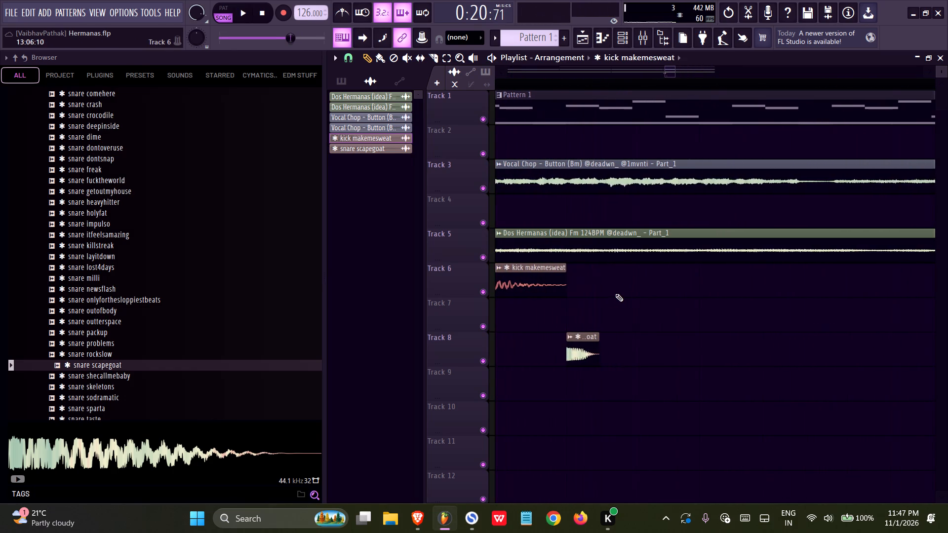
{"action": "left_click", "coordinate": [633, 278]}
{"action": "scroll", "coordinate": [640, 290], "scroll_direction": "up", "scroll_amount": 7, "text": "ctrl"}
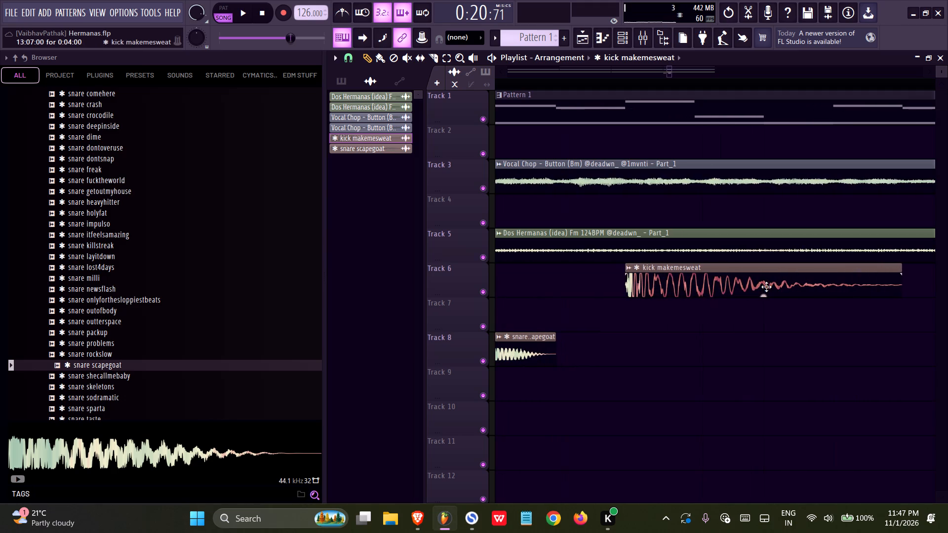
{"action": "left_click_drag", "start_coordinate": [899, 268], "coordinate": [760, 267]}
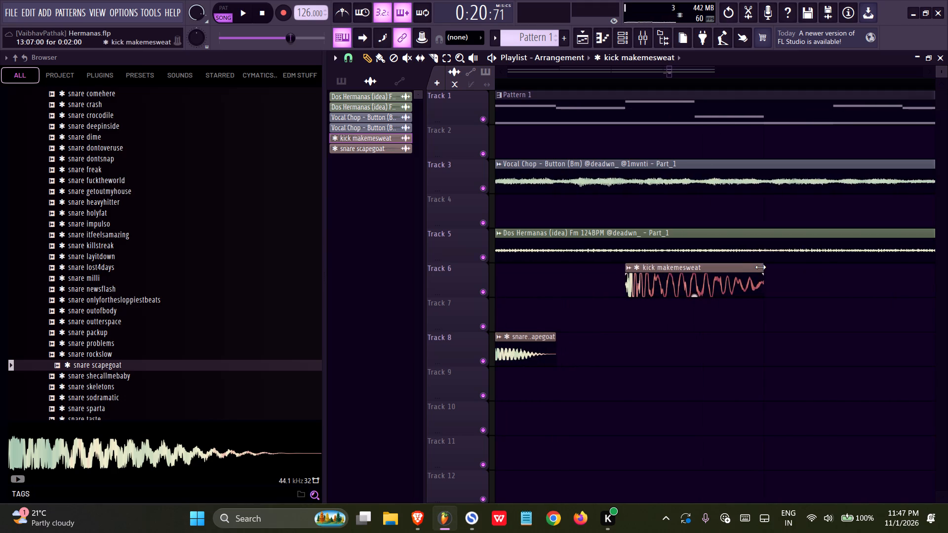
{"action": "left_click_drag", "start_coordinate": [760, 267], "coordinate": [761, 267]}
{"action": "left_click_drag", "start_coordinate": [762, 278], "coordinate": [696, 277]}
Duplicate the shortened kick directly behind itself at 13:09:00 on Track 6 and play the result.
{"action": "left_click", "coordinate": [661, 274], "text": "ctrl"}
{"action": "scroll", "coordinate": [650, 276], "scroll_direction": "down", "scroll_amount": 12, "text": "ctrl"}
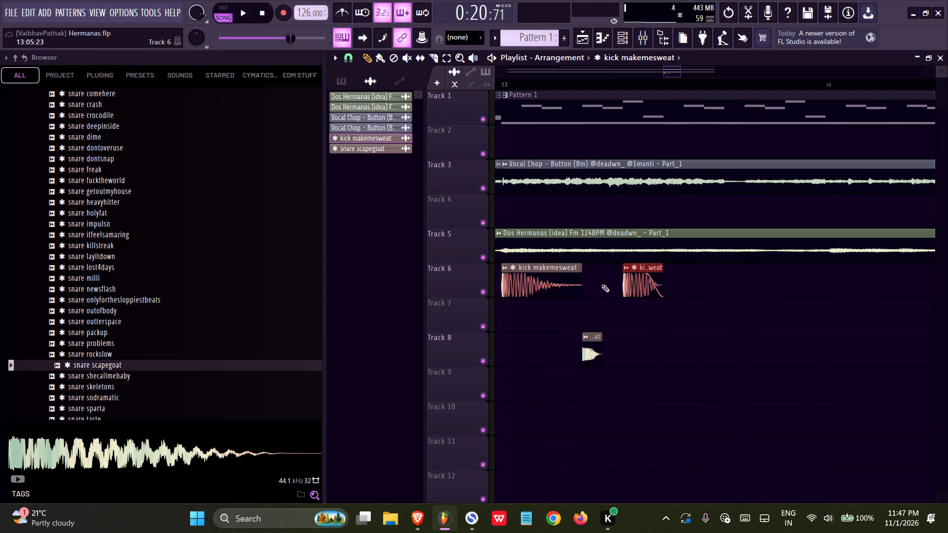
{"action": "key", "text": "ctrl+b"}
{"action": "key", "text": "space"}
{"action": "scroll", "coordinate": [754, 302], "scroll_direction": "down", "scroll_amount": 5, "text": "ctrl"}
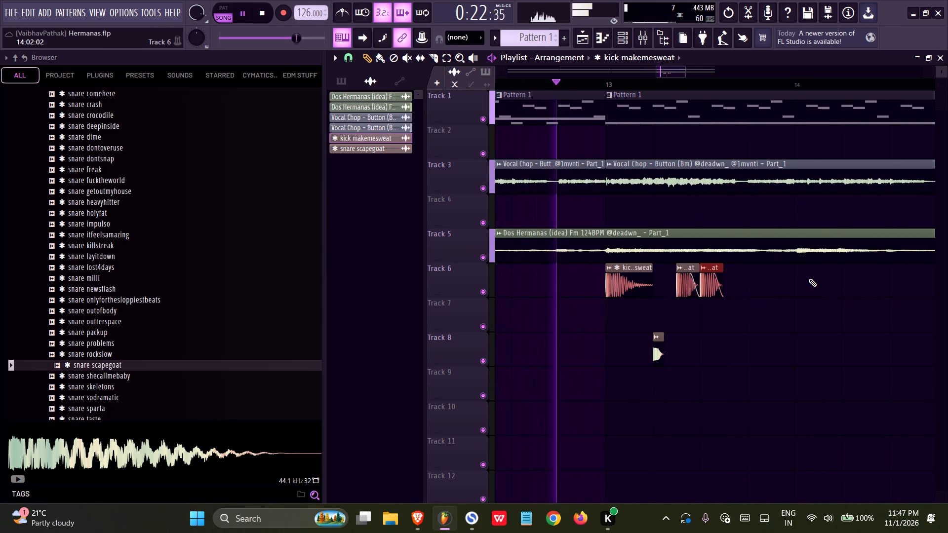
{"action": "middle_click_drag", "start_coordinate": [788, 275], "coordinate": [696, 227]}
{"action": "key", "text": "space"}
Add another snare scapegoat on Track 8 at 13:13:00.
{"action": "scroll", "coordinate": [629, 255], "scroll_direction": "up", "scroll_amount": 3, "text": "ctrl"}
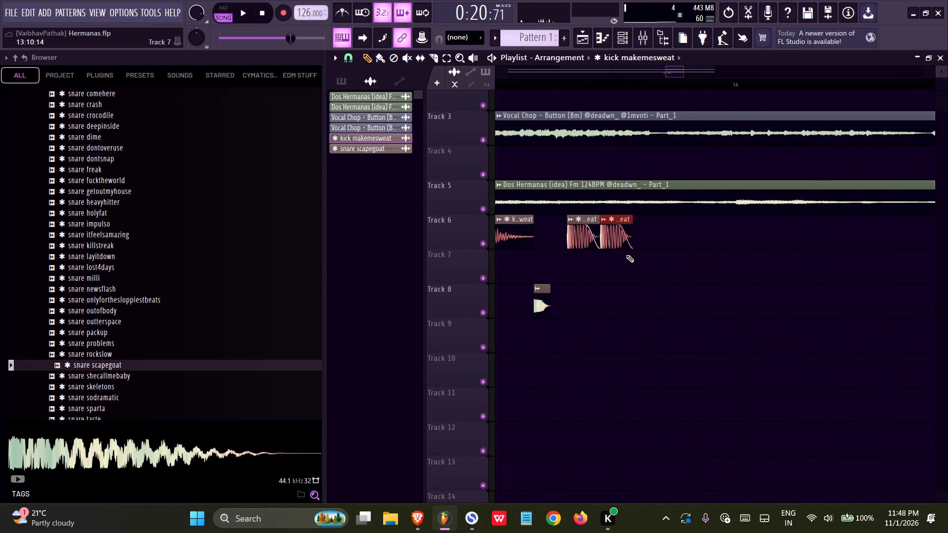
{"action": "scroll", "coordinate": [626, 255], "scroll_direction": "up", "scroll_amount": 5, "text": "ctrl"}
{"action": "scroll", "coordinate": [546, 276], "scroll_direction": "down", "scroll_amount": 2, "text": "ctrl"}
{"action": "left_click", "coordinate": [504, 308]}
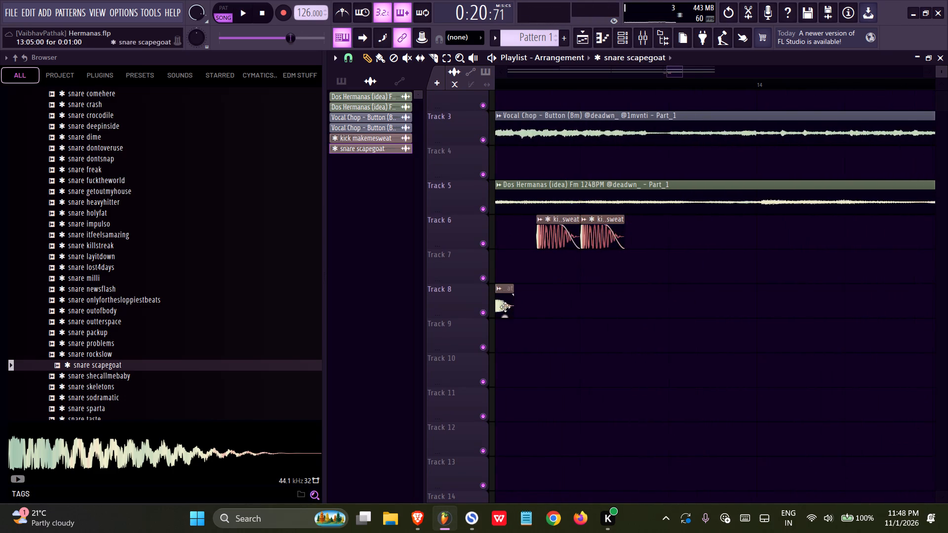
{"action": "scroll", "coordinate": [654, 326], "scroll_direction": "up", "scroll_amount": 10, "text": "ctrl"}
{"action": "left_click", "coordinate": [691, 290]}
{"action": "scroll", "coordinate": [706, 311], "scroll_direction": "up", "scroll_amount": 5, "text": "ctrl"}
{"action": "left_click", "coordinate": [712, 303]}
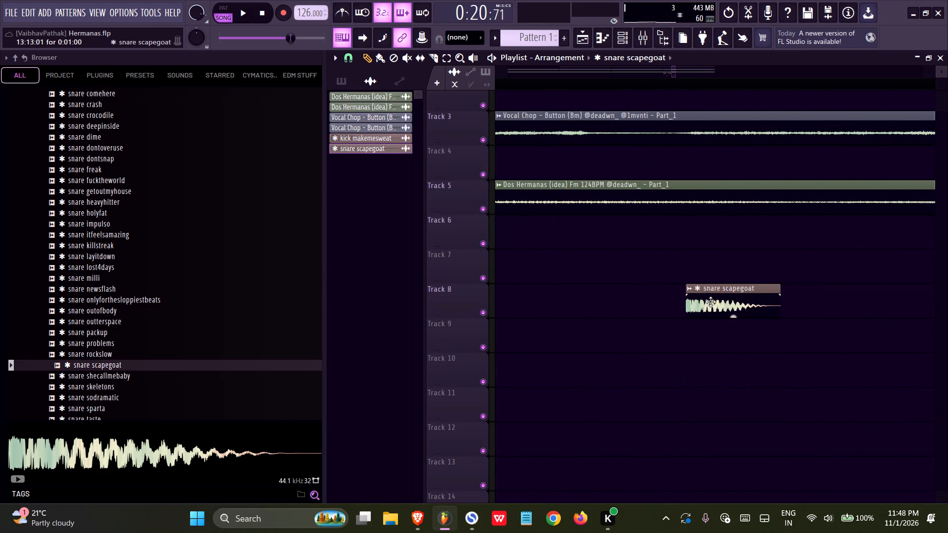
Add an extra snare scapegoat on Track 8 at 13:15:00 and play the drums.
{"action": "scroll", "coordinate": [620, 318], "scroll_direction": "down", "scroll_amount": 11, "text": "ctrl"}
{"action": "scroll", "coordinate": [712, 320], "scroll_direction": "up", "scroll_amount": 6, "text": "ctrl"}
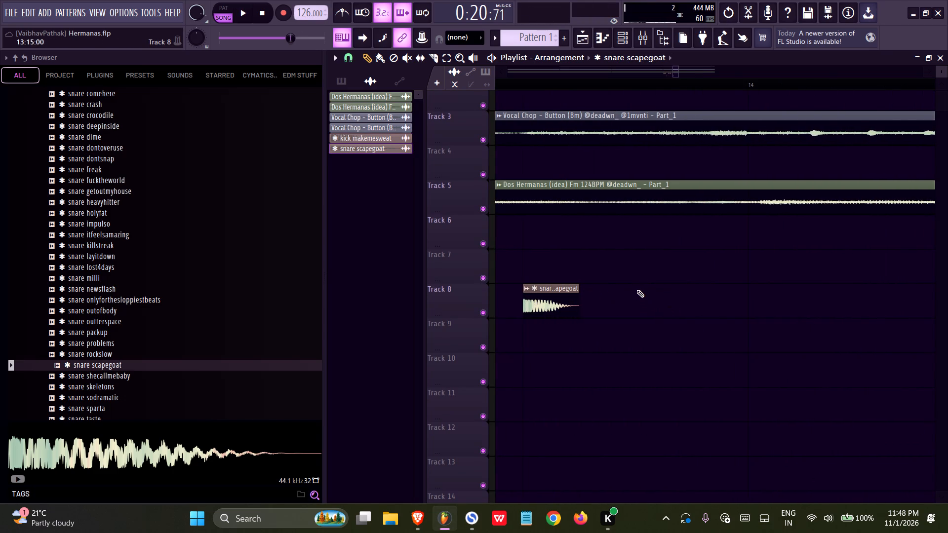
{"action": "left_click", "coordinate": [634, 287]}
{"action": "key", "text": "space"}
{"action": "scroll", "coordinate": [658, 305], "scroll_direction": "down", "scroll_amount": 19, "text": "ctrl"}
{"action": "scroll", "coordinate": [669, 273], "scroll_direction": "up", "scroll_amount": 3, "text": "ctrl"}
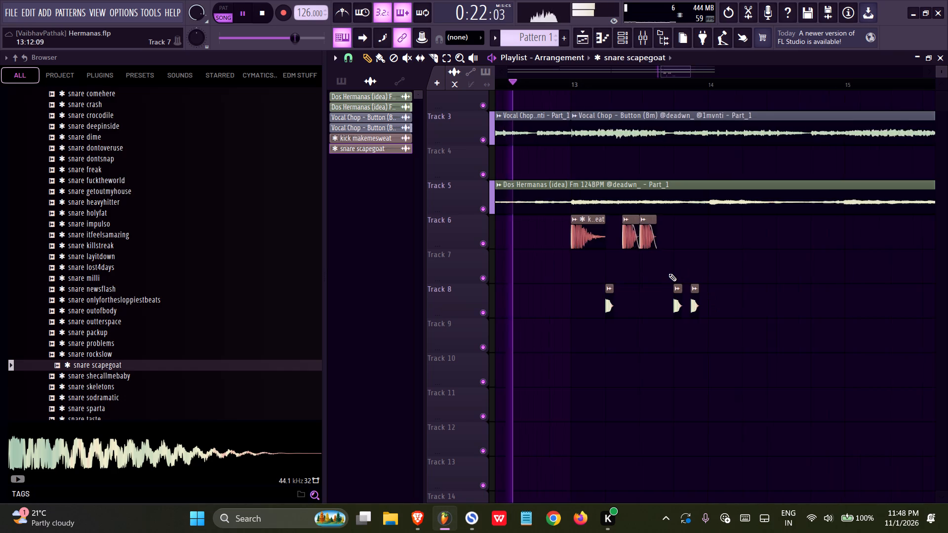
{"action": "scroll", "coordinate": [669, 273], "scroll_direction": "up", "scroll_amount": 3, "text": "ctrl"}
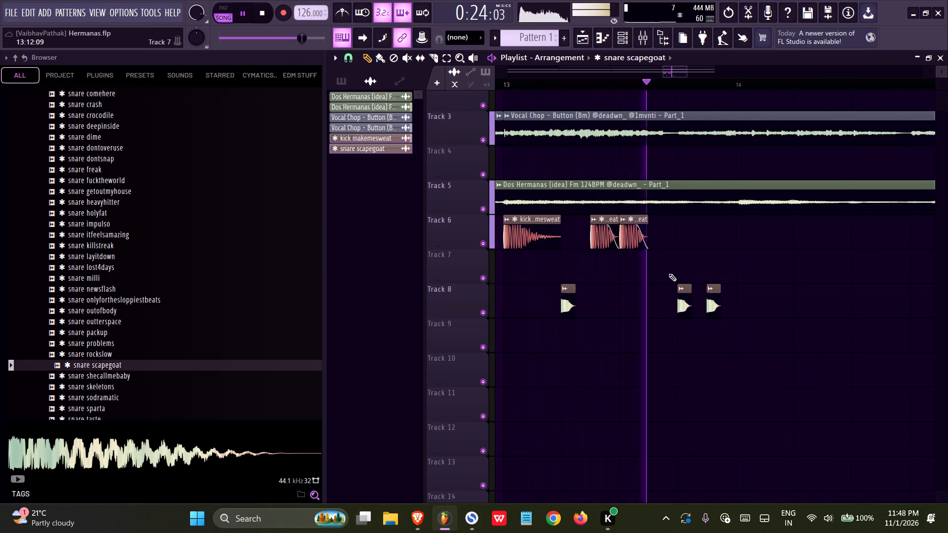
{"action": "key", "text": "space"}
Move the last short kick on Track 6 to 13:11:00 and start playback.
{"action": "scroll", "coordinate": [683, 263], "scroll_direction": "up", "scroll_amount": 5, "text": "ctrl"}
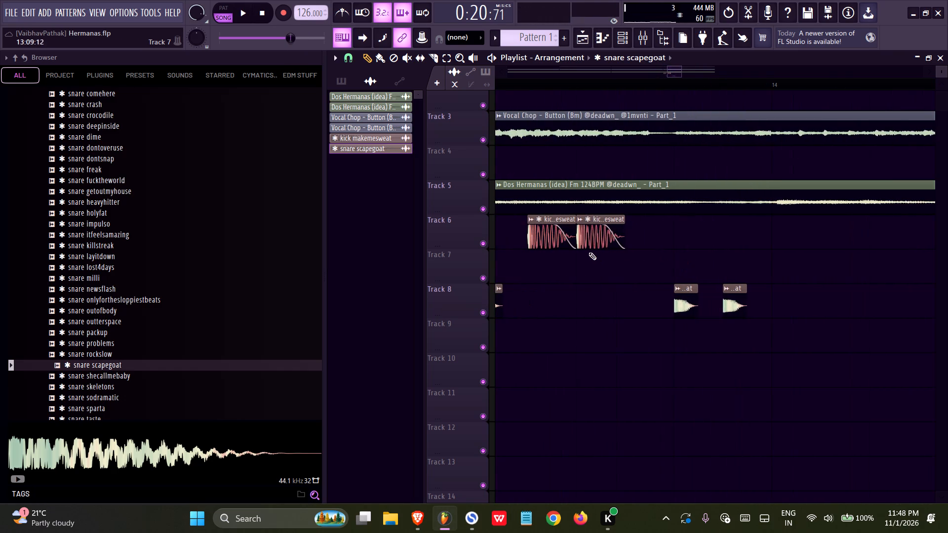
{"action": "left_click_drag", "start_coordinate": [596, 235], "coordinate": [646, 237]}
{"action": "scroll", "coordinate": [643, 244], "scroll_direction": "up", "scroll_amount": 13, "text": "ctrl"}
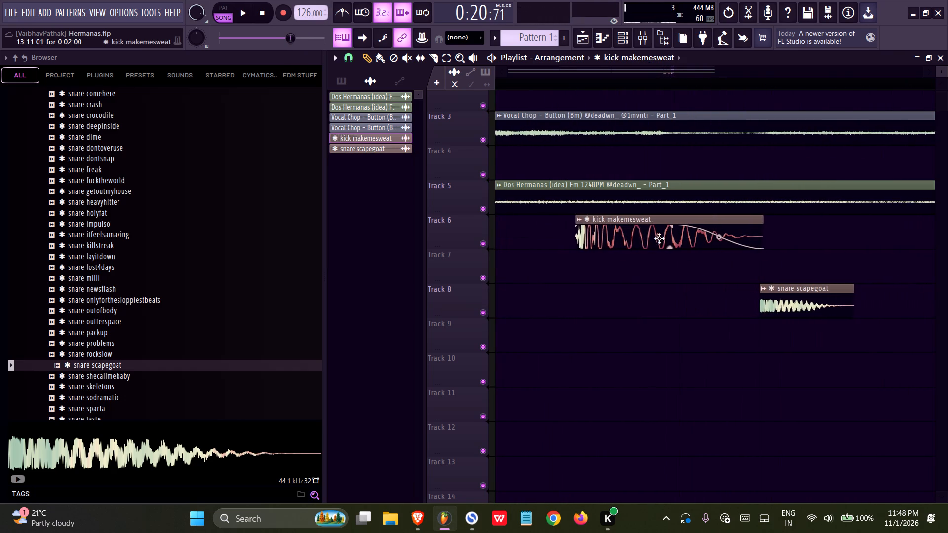
{"action": "left_click", "coordinate": [656, 235]}
{"action": "key", "text": "space"}
{"action": "scroll", "coordinate": [649, 266], "scroll_direction": "down", "scroll_amount": 19, "text": "ctrl"}
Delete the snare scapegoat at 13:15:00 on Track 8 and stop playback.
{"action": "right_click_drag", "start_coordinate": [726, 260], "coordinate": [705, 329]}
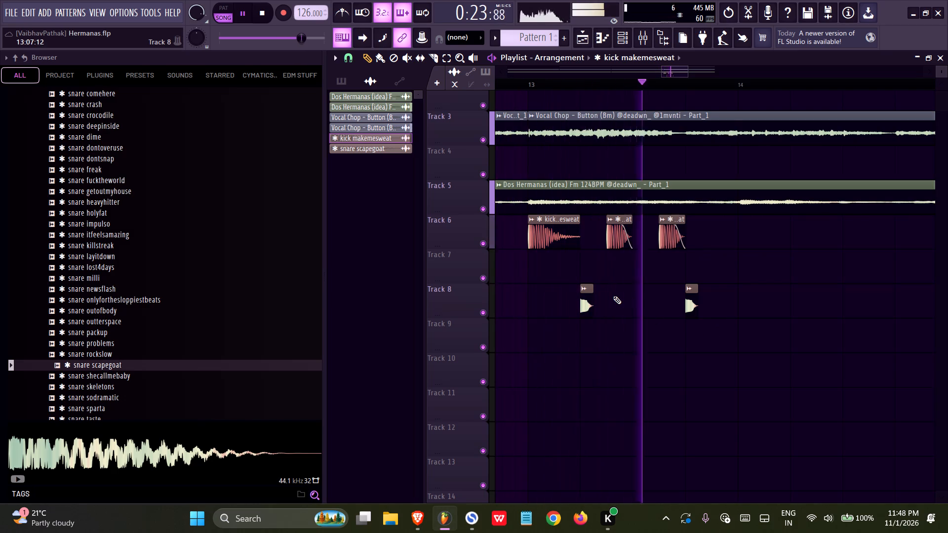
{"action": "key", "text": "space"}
Copy all kick and snare clips of bar 13 to the start of bar 14, save the project and play the pattern.
{"action": "left_click_drag", "start_coordinate": [751, 227], "coordinate": [506, 331], "text": "ctrl"}
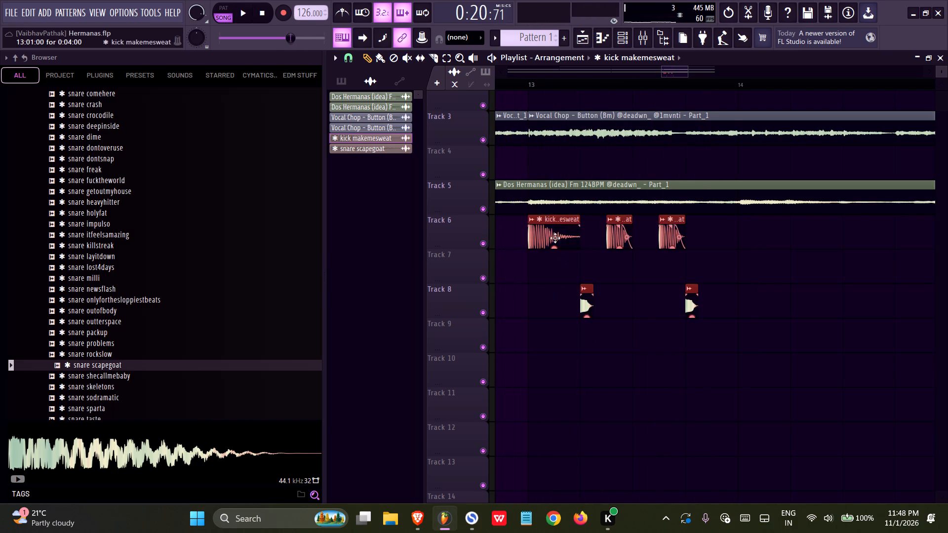
{"action": "left_click_drag", "start_coordinate": [551, 231], "coordinate": [759, 233], "text": "shift"}
{"action": "scroll", "coordinate": [755, 231], "scroll_direction": "up", "scroll_amount": 7, "text": "ctrl"}
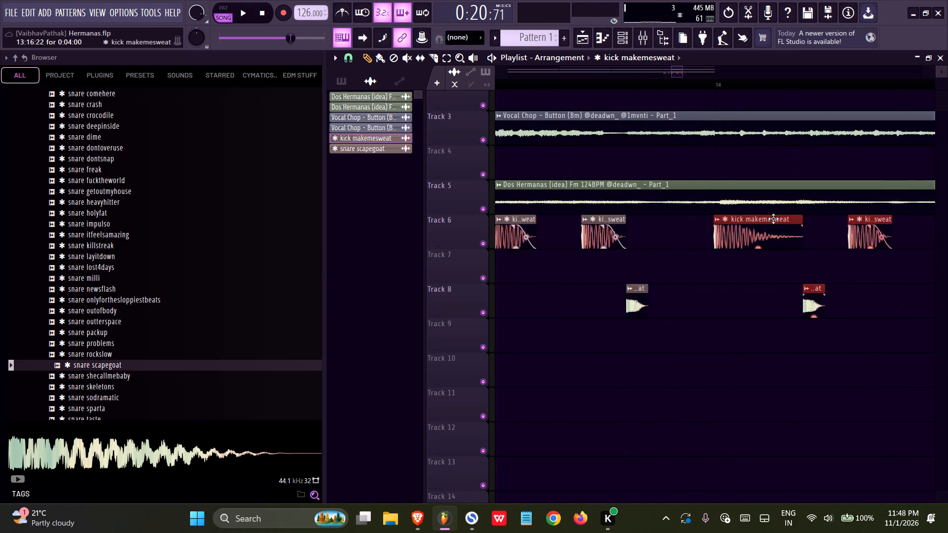
{"action": "scroll", "coordinate": [773, 219], "scroll_direction": "up", "scroll_amount": 11, "text": "ctrl"}
{"action": "left_click_drag", "start_coordinate": [645, 225], "coordinate": [654, 230]}
{"action": "key", "text": "space"}
{"action": "scroll", "coordinate": [640, 274], "scroll_direction": "down", "scroll_amount": 12, "text": "ctrl"}
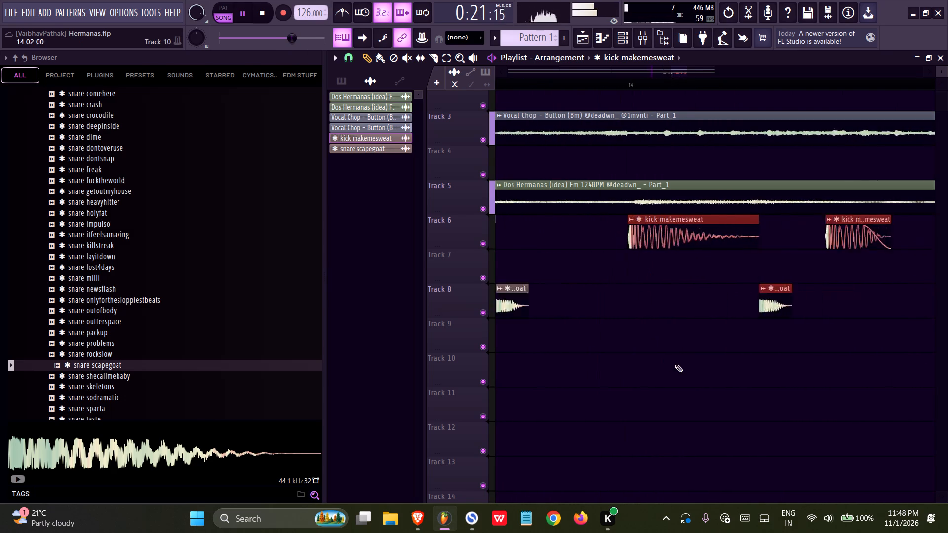
{"action": "scroll", "coordinate": [675, 364], "scroll_direction": "down", "scroll_amount": 18, "text": "ctrl"}
{"action": "key", "text": "ctrl+s"}
{"action": "scroll", "coordinate": [561, 337], "scroll_direction": "up", "scroll_amount": 5}
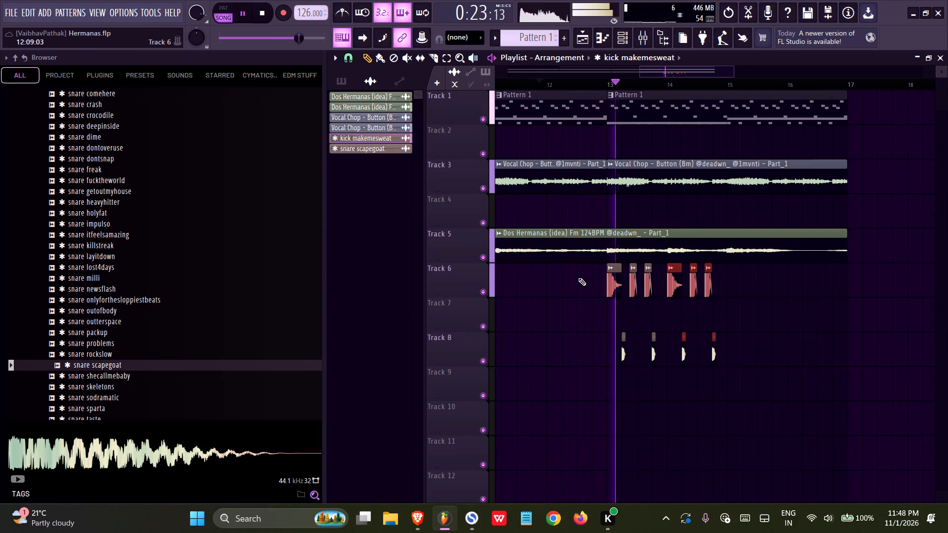
{"action": "scroll", "coordinate": [128, 269], "scroll_direction": "up", "scroll_amount": 4}
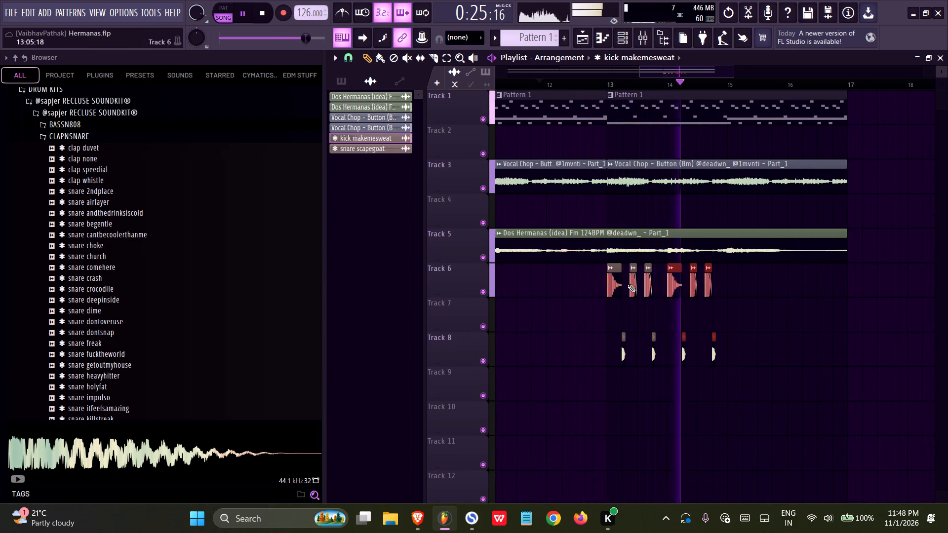
{"action": "scroll", "coordinate": [773, 310], "scroll_direction": "up", "scroll_amount": 5, "text": "ctrl"}
{"action": "key", "text": "space"}
Add another short kick makemesweat on Track 6 at 14:15:00, start playback and save the project.
{"action": "scroll", "coordinate": [694, 308], "scroll_direction": "up", "scroll_amount": 12, "text": "ctrl"}
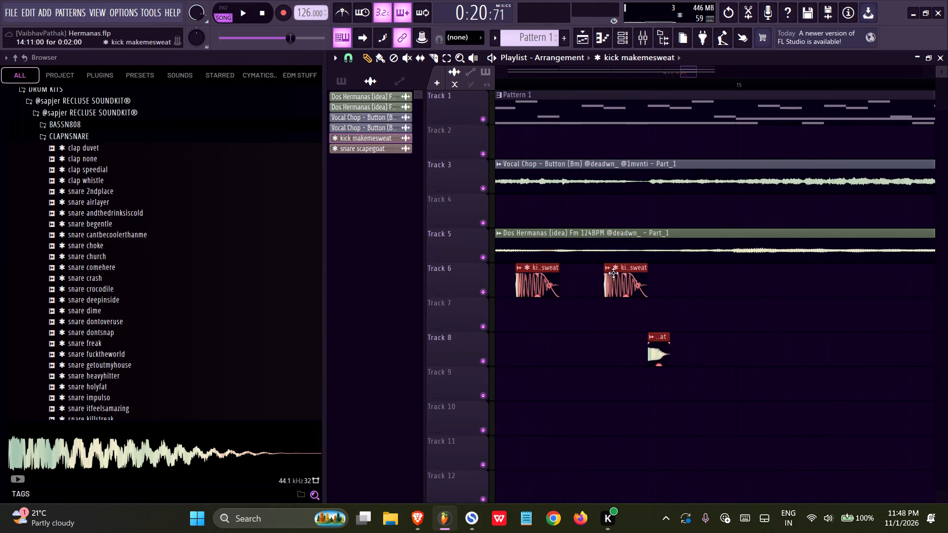
{"action": "left_click", "coordinate": [613, 273]}
{"action": "scroll", "coordinate": [688, 306], "scroll_direction": "up", "scroll_amount": 10, "text": "ctrl"}
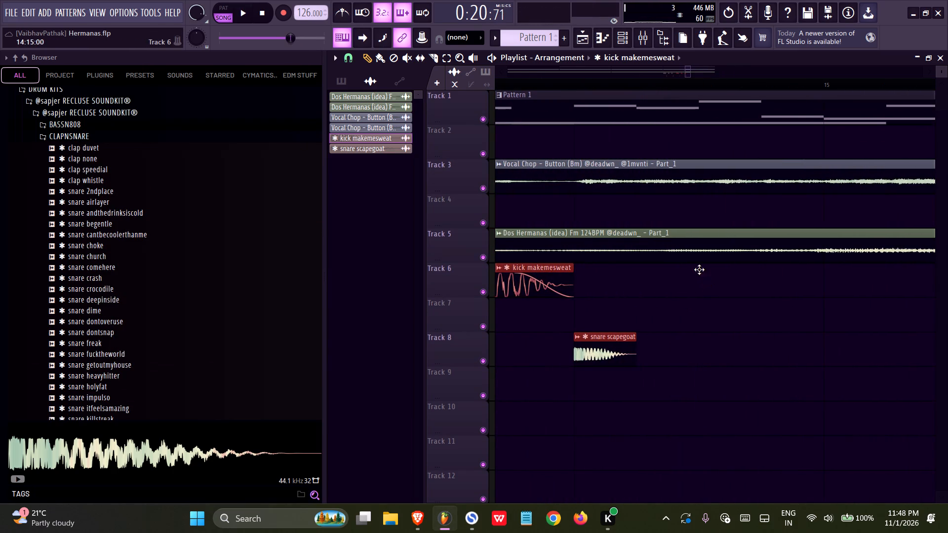
{"action": "left_click", "coordinate": [699, 269]}
{"action": "scroll", "coordinate": [733, 299], "scroll_direction": "up", "scroll_amount": 5, "text": "ctrl"}
{"action": "key", "text": "space"}
{"action": "scroll", "coordinate": [707, 299], "scroll_direction": "down", "scroll_amount": 6, "text": "ctrl"}
{"action": "key", "text": "ctrl+s"}
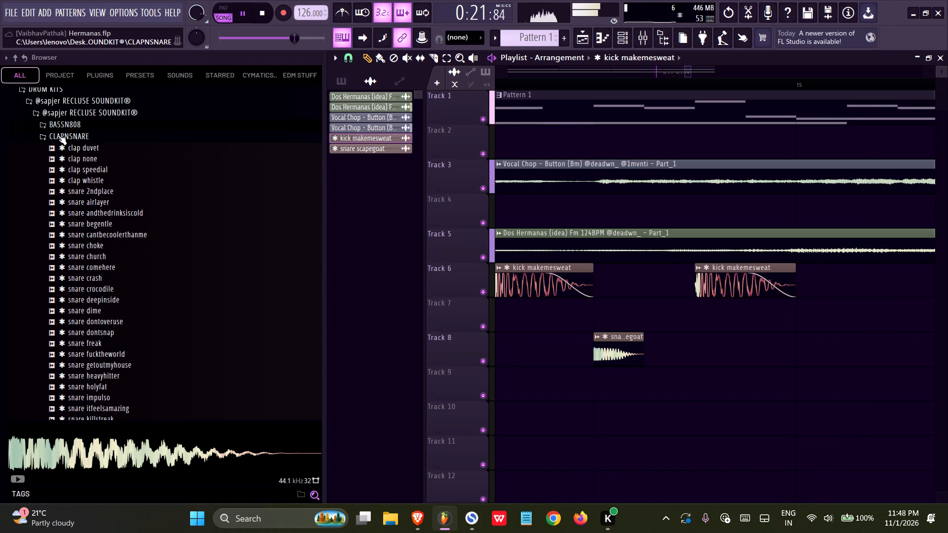
Preview loops in the RECLUSE kit's LOOOPS DRUMLOOPS folder, including behave, hey!, makeshureyourmomdoesnthearthis, maximus and punish.
{"action": "left_click", "coordinate": [58, 135]}
{"action": "key", "text": "space"}
{"action": "left_click", "coordinate": [65, 181]}
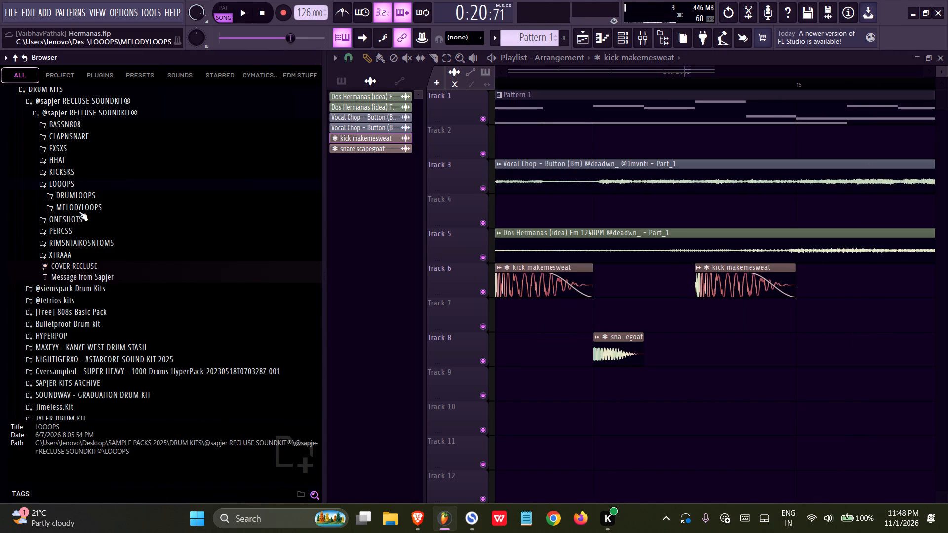
{"action": "left_click", "coordinate": [79, 197]}
{"action": "left_click", "coordinate": [93, 242]}
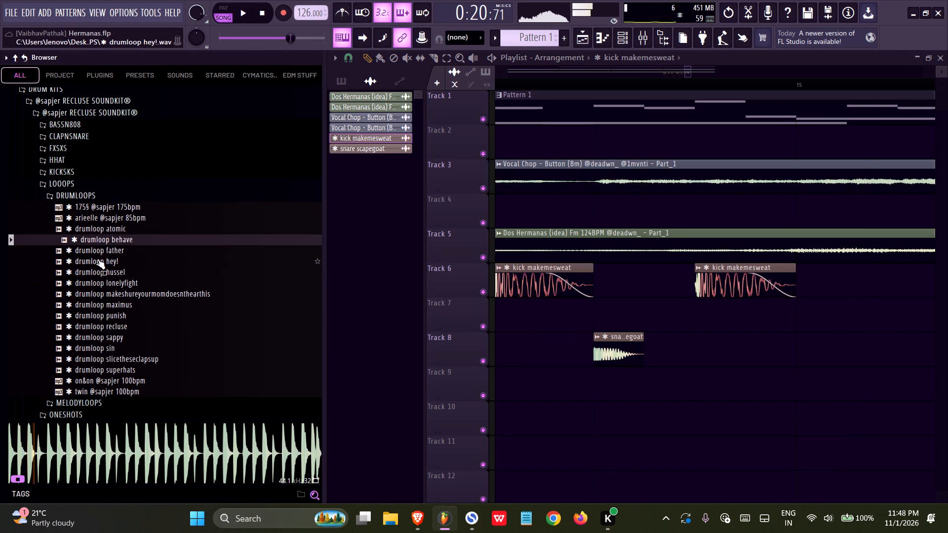
{"action": "left_click", "coordinate": [97, 259]}
{"action": "left_click", "coordinate": [97, 241]}
{"action": "left_click", "coordinate": [114, 296]}
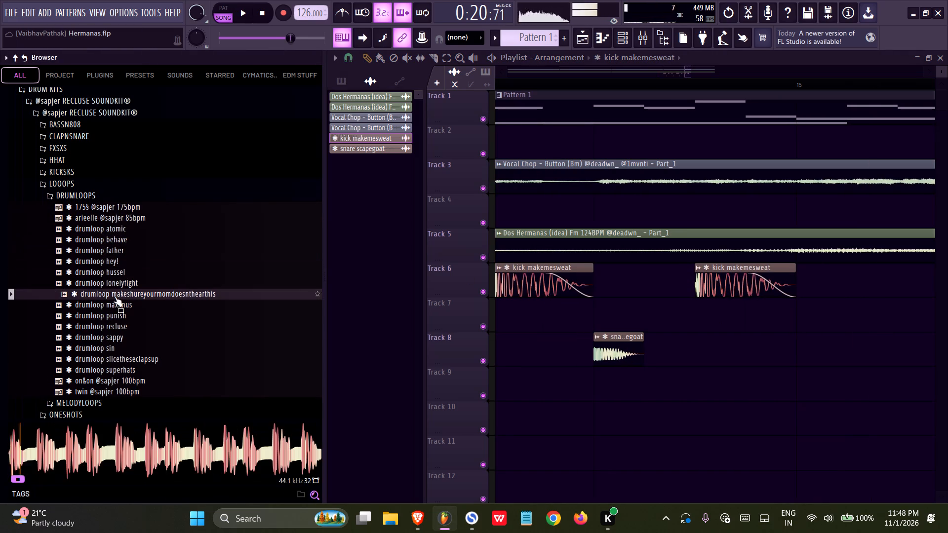
{"action": "left_click", "coordinate": [113, 301]}
{"action": "left_click", "coordinate": [110, 319]}
Preview further drum loops down the list: sappy, sin, slicetheseclapsup, superhats, on&on and twin.
{"action": "left_click", "coordinate": [105, 337]}
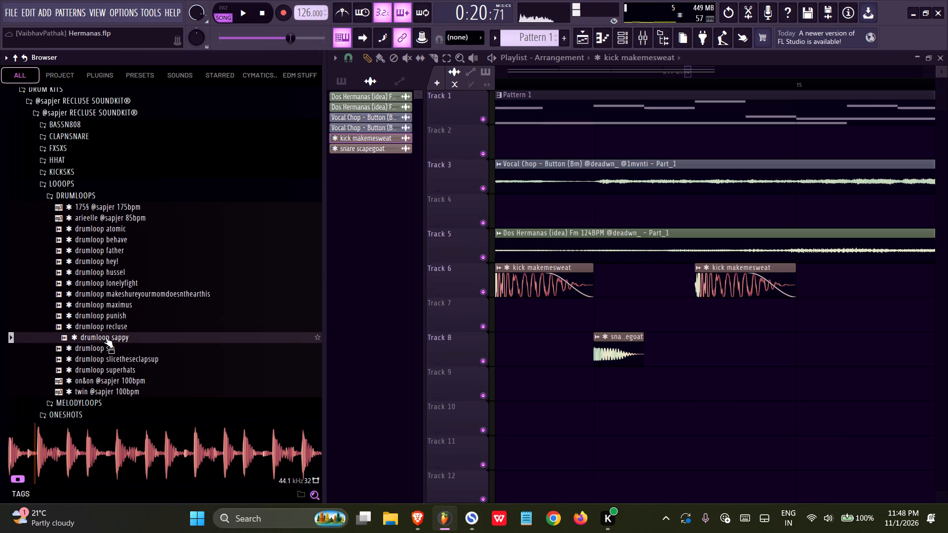
{"action": "left_click", "coordinate": [105, 346]}
{"action": "left_click", "coordinate": [105, 358]}
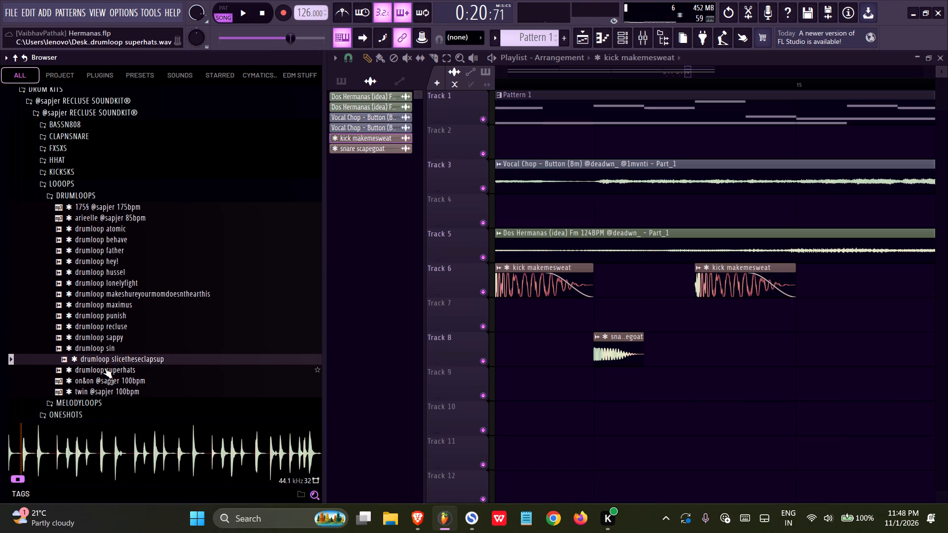
{"action": "left_click", "coordinate": [104, 370]}
{"action": "left_click", "coordinate": [104, 379]}
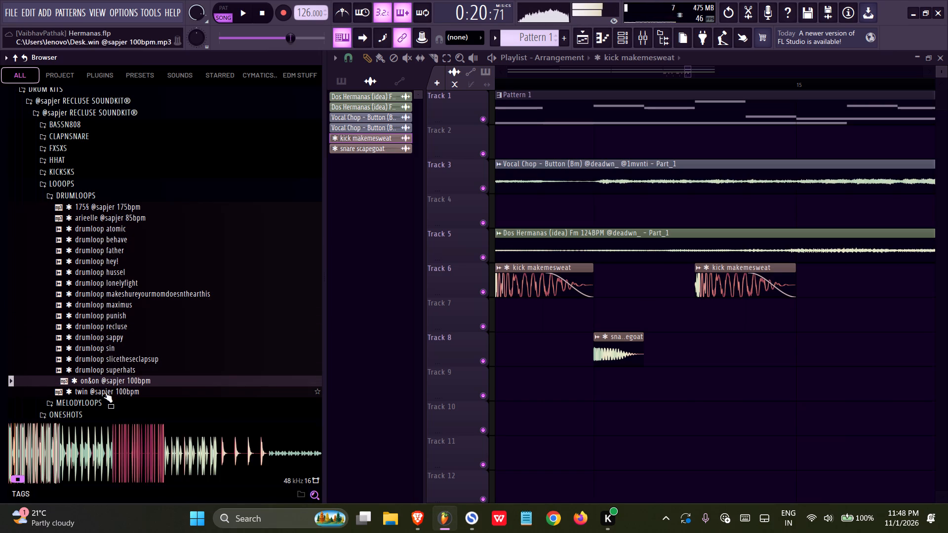
{"action": "left_click", "coordinate": [105, 395]}
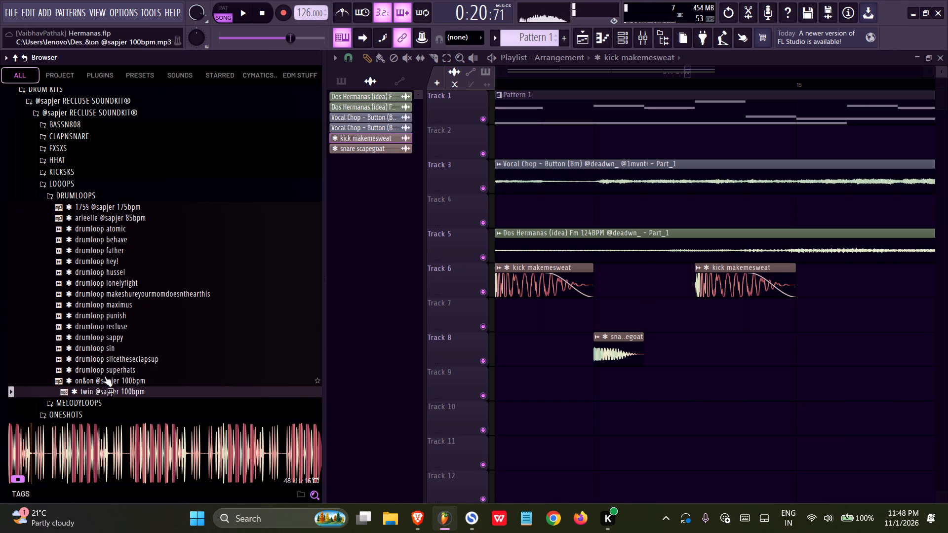
Place drumloop superhats on playlist Track 9 and align its start with the first kick at bar 13.
{"action": "left_click", "coordinate": [104, 373]}
{"action": "left_click_drag", "start_coordinate": [104, 372], "coordinate": [420, 413]}
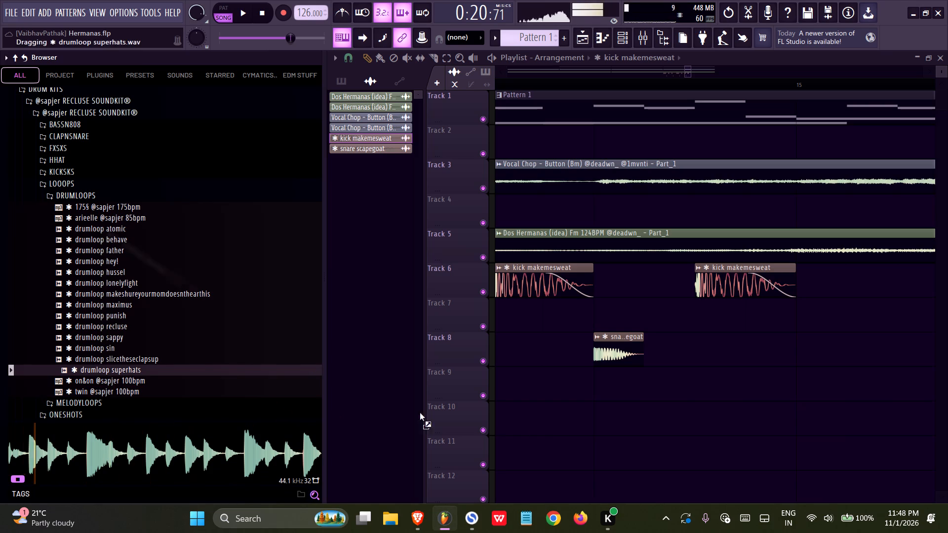
{"action": "left_click_drag", "start_coordinate": [420, 413], "coordinate": [542, 423]}
{"action": "scroll", "coordinate": [542, 423], "scroll_direction": "down", "scroll_amount": 20, "text": "ctrl"}
{"action": "scroll", "coordinate": [542, 423], "scroll_direction": "down", "scroll_amount": 1, "text": "ctrl"}
{"action": "left_click_drag", "start_coordinate": [605, 426], "coordinate": [474, 391]}
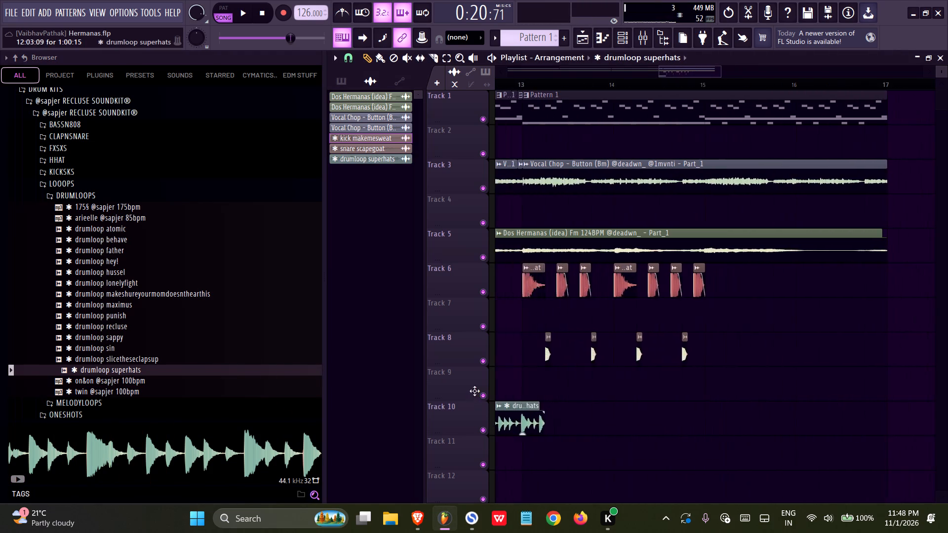
{"action": "left_click_drag", "start_coordinate": [474, 391], "coordinate": [583, 385]}
{"action": "scroll", "coordinate": [559, 402], "scroll_direction": "up", "scroll_amount": 16, "text": "ctrl"}
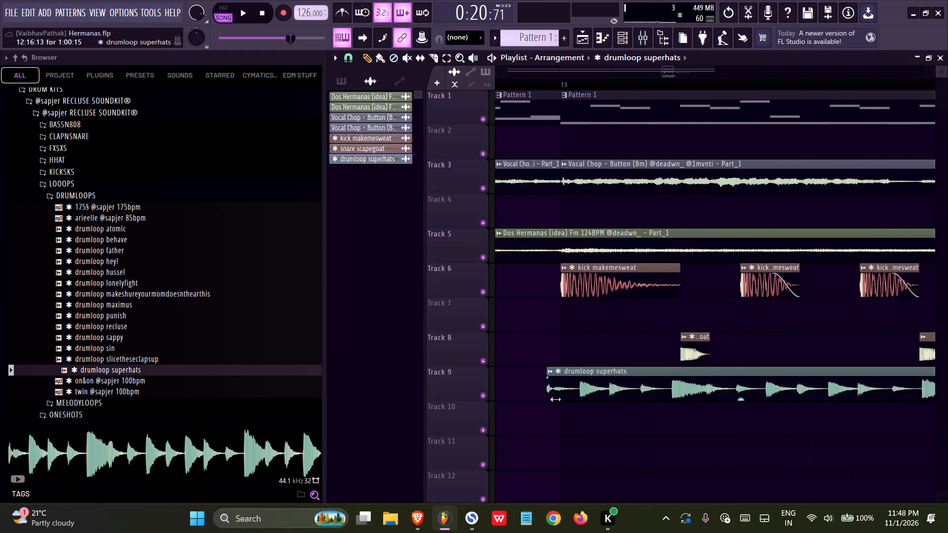
{"action": "scroll", "coordinate": [555, 399], "scroll_direction": "up", "scroll_amount": 9, "text": "ctrl"}
{"action": "left_click_drag", "start_coordinate": [571, 389], "coordinate": [606, 389]}
{"action": "scroll", "coordinate": [536, 380], "scroll_direction": "down", "scroll_amount": 7, "text": "ctrl"}
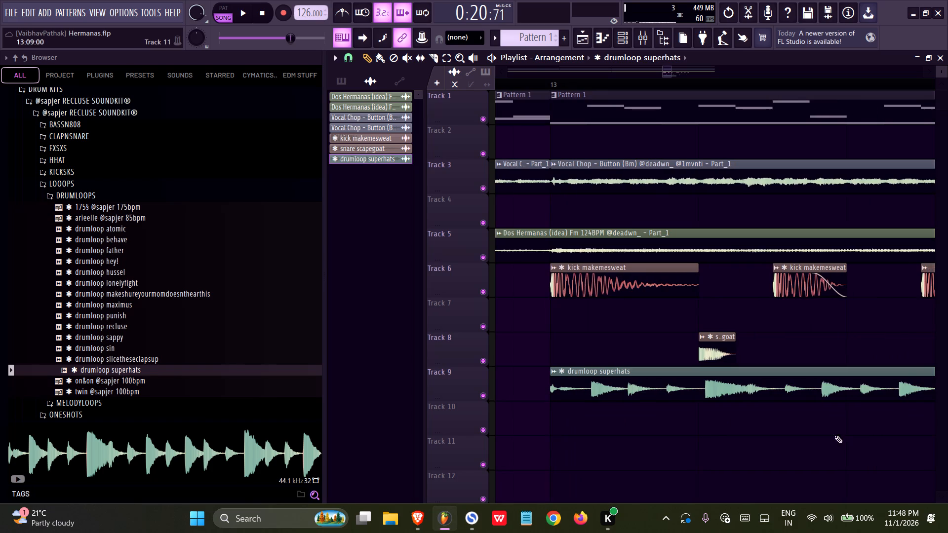
Time-stretch the drumloop superhats clip on Track 9 to exactly one bar, ending where bar 14 starts.
{"action": "middle_click_drag", "start_coordinate": [738, 427], "coordinate": [629, 410]}
{"action": "middle_click_drag", "start_coordinate": [876, 419], "coordinate": [603, 401]}
{"action": "scroll", "coordinate": [796, 395], "scroll_direction": "up", "scroll_amount": 6, "text": "ctrl"}
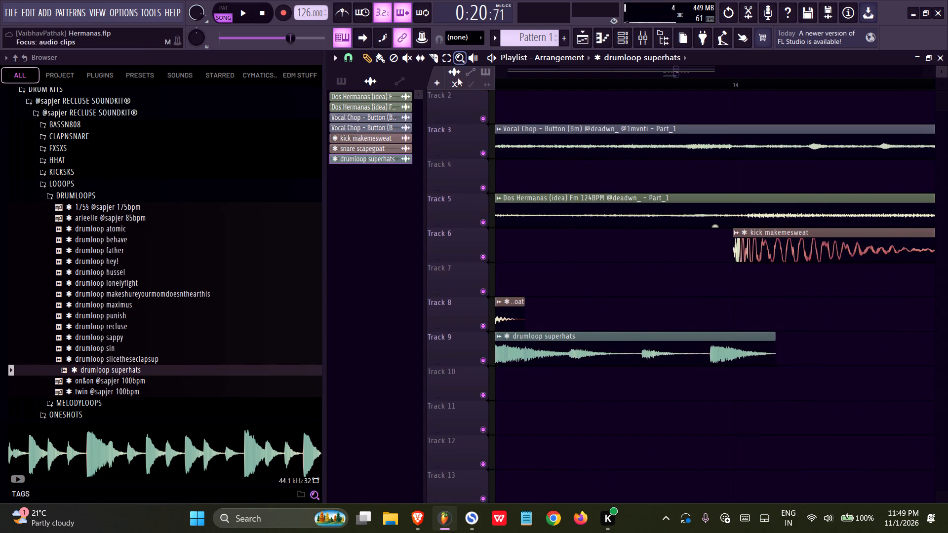
{"action": "left_click", "coordinate": [488, 83]}
{"action": "scroll", "coordinate": [782, 303], "scroll_direction": "up", "scroll_amount": 6, "text": "ctrl"}
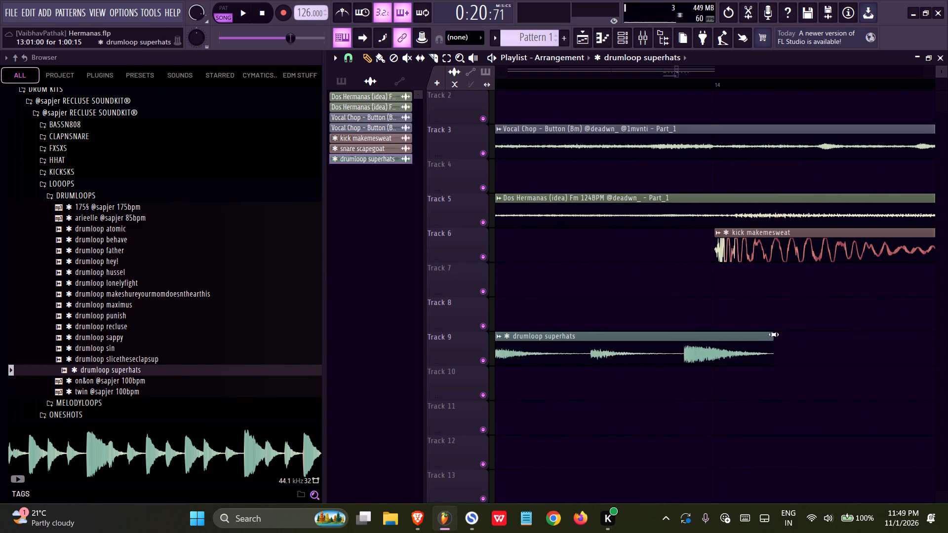
{"action": "left_click_drag", "start_coordinate": [773, 334], "coordinate": [712, 335]}
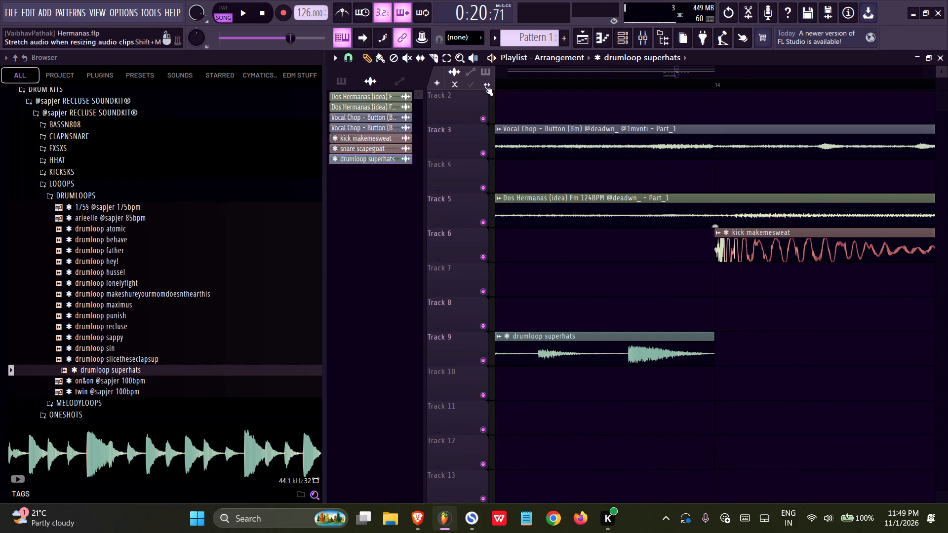
{"action": "left_click", "coordinate": [484, 86]}
Duplicate the one-bar drumloop superhats clip into bar 14 during playback and save the project.
{"action": "key", "text": "ctrl+space"}
{"action": "scroll", "coordinate": [790, 325], "scroll_direction": "down", "scroll_amount": 20, "text": "ctrl"}
{"action": "scroll", "coordinate": [790, 325], "scroll_direction": "down", "scroll_amount": 1, "text": "ctrl"}
{"action": "left_click", "coordinate": [682, 343], "text": "ctrl"}
{"action": "key", "text": "ctrl+b"}
{"action": "scroll", "coordinate": [682, 343], "scroll_direction": "down", "scroll_amount": 6, "text": "ctrl"}
{"action": "key", "text": "ctrl+s"}
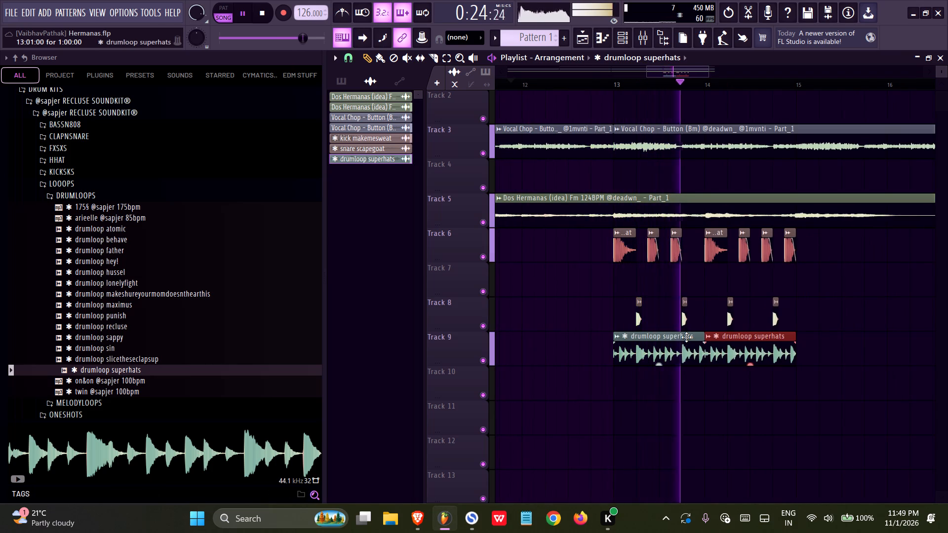
Duplicate the kick, snare and superhats clips of bars 13 and 14 into bars 15 and 16, and save the project.
{"action": "scroll", "coordinate": [840, 354], "scroll_direction": "up", "scroll_amount": 3, "text": "ctrl"}
{"action": "scroll", "coordinate": [804, 240], "scroll_direction": "down", "scroll_amount": 3, "text": "ctrl"}
{"action": "left_click_drag", "start_coordinate": [802, 239], "coordinate": [516, 349], "text": "ctrl"}
{"action": "key", "text": "ctrl+b"}
{"action": "scroll", "coordinate": [544, 363], "scroll_direction": "down", "scroll_amount": 6, "text": "ctrl"}
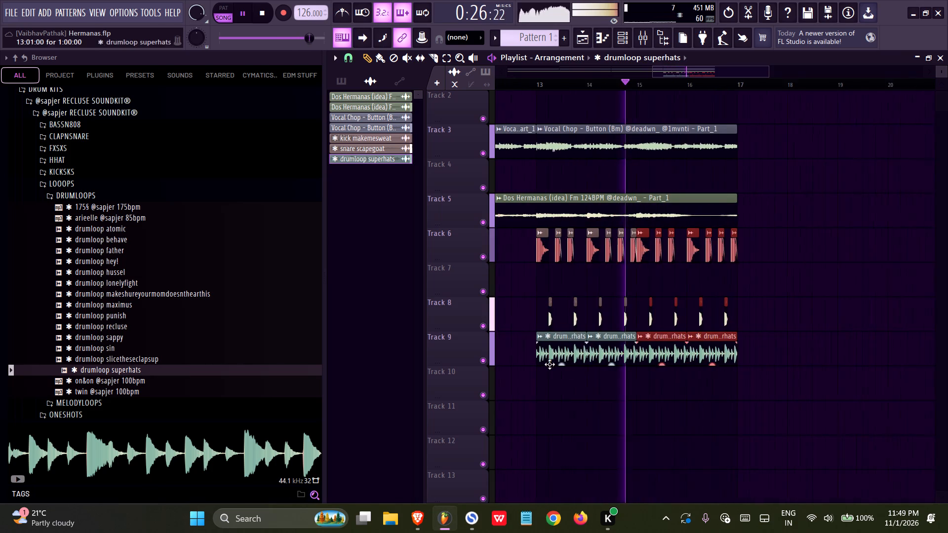
{"action": "key", "text": "ctrl+s"}
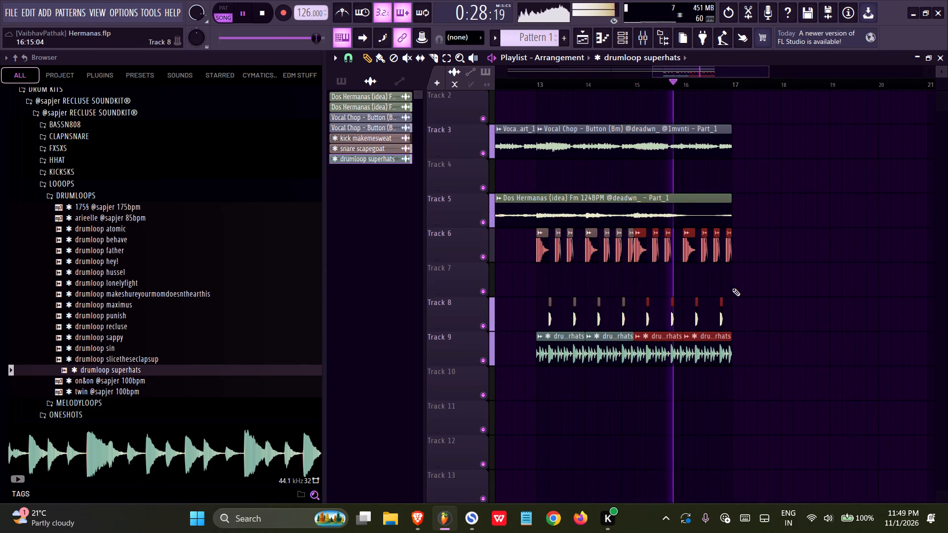
{"action": "scroll", "coordinate": [732, 287], "scroll_direction": "up", "scroll_amount": 4}
{"action": "key", "text": "space"}
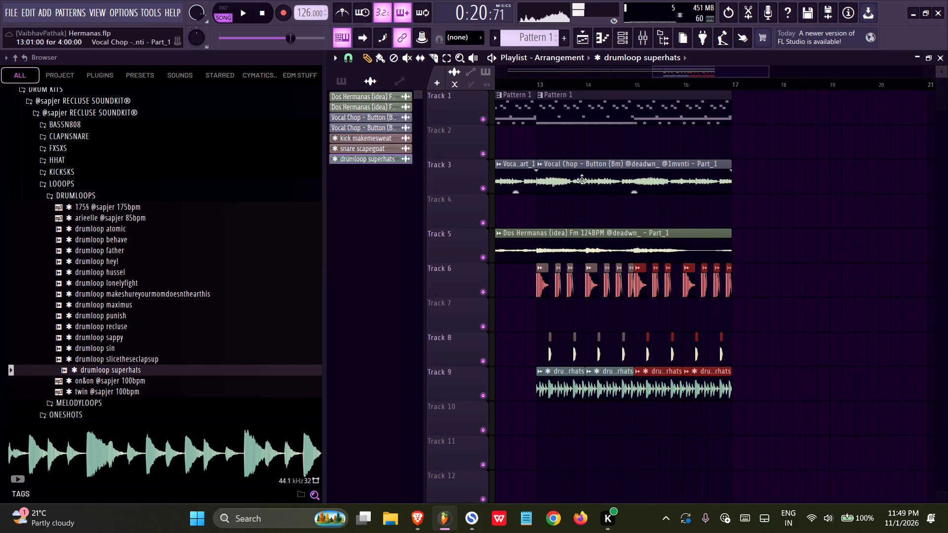
{"action": "scroll", "coordinate": [697, 150], "scroll_direction": "down", "scroll_amount": 10, "text": "ctrl"}
{"action": "key", "text": "ctrl+s"}
Audition samples in the RECLUSE kit's ONESHOTS folder and add oneshot gosha to the channel rack.
{"action": "left_click", "coordinate": [128, 186]}
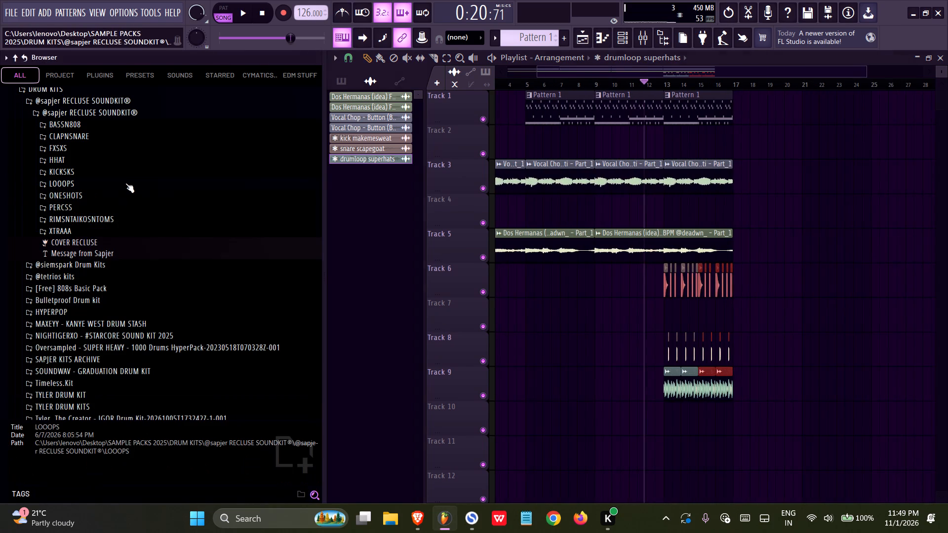
{"action": "key", "text": "ctrl+s"}
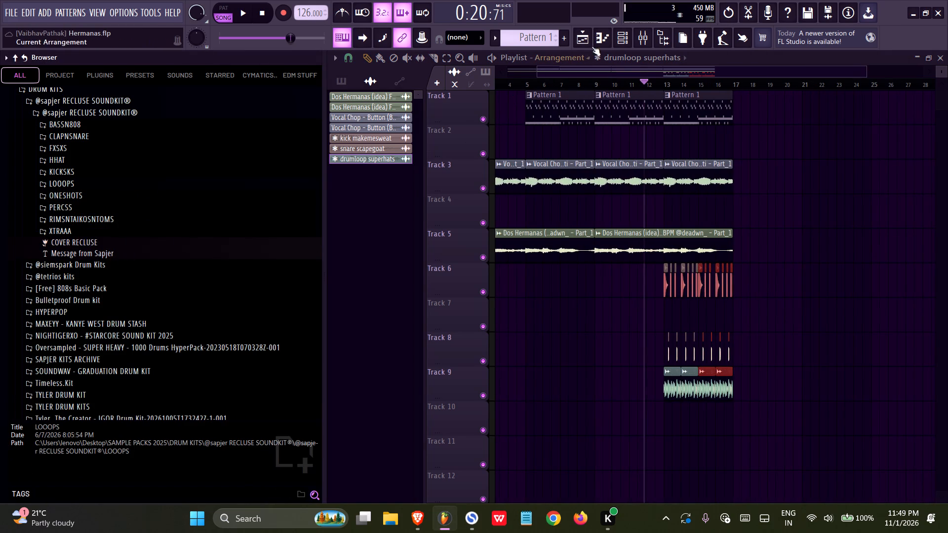
{"action": "left_click", "coordinate": [614, 38]}
{"action": "scroll", "coordinate": [5, 264], "scroll_direction": "up", "scroll_amount": 1}
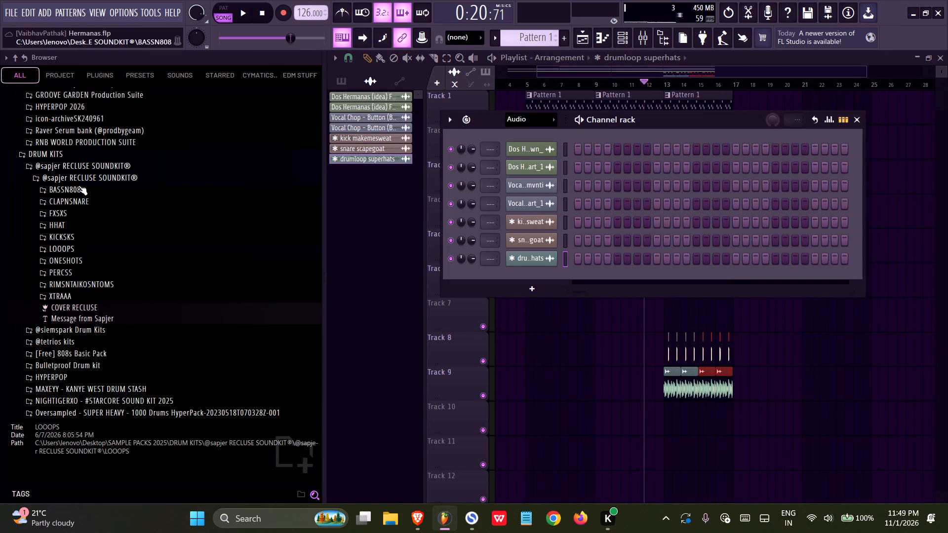
{"action": "left_click", "coordinate": [68, 256]}
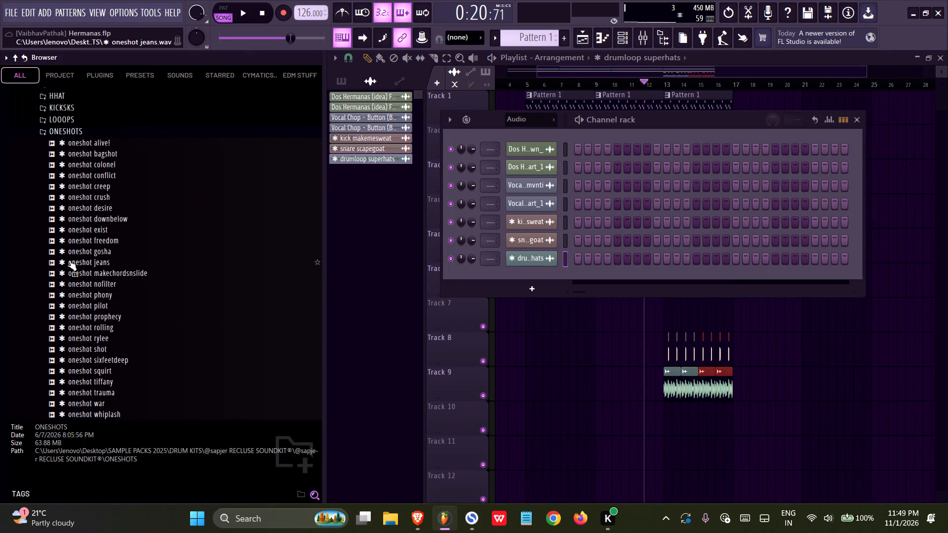
{"action": "left_click", "coordinate": [69, 260]}
{"action": "left_click", "coordinate": [87, 249]}
{"action": "left_click", "coordinate": [93, 224]}
{"action": "left_click", "coordinate": [81, 241]}
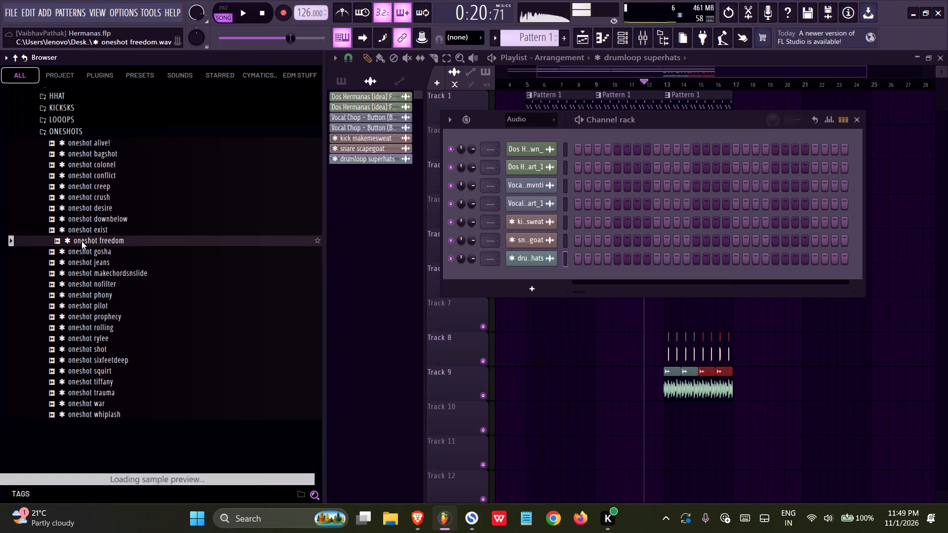
{"action": "left_click", "coordinate": [84, 259]}
{"action": "left_click", "coordinate": [86, 247]}
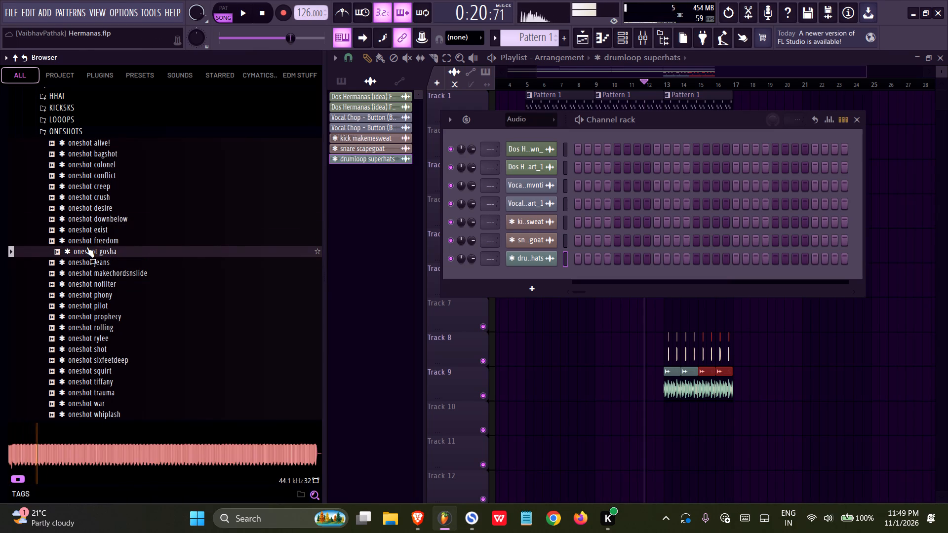
{"action": "left_click_drag", "start_coordinate": [86, 247], "coordinate": [507, 286]}
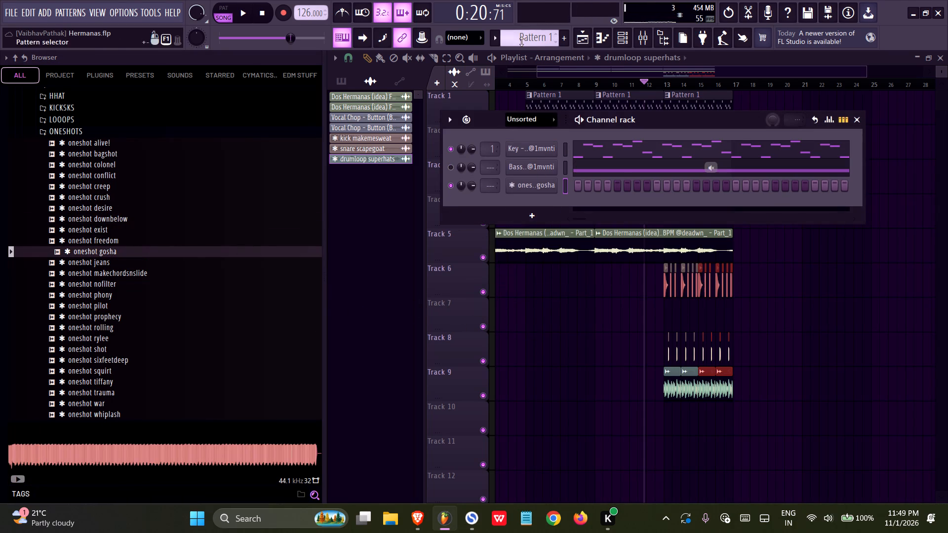
Switch to Pattern 2, then apply the BASIC volume envelope preset and toggle Cut self for the oneshot gosha sampler.
{"action": "scroll", "coordinate": [522, 41], "scroll_direction": "up", "scroll_amount": 1}
{"action": "scroll", "coordinate": [518, 38], "scroll_direction": "down", "scroll_amount": 1}
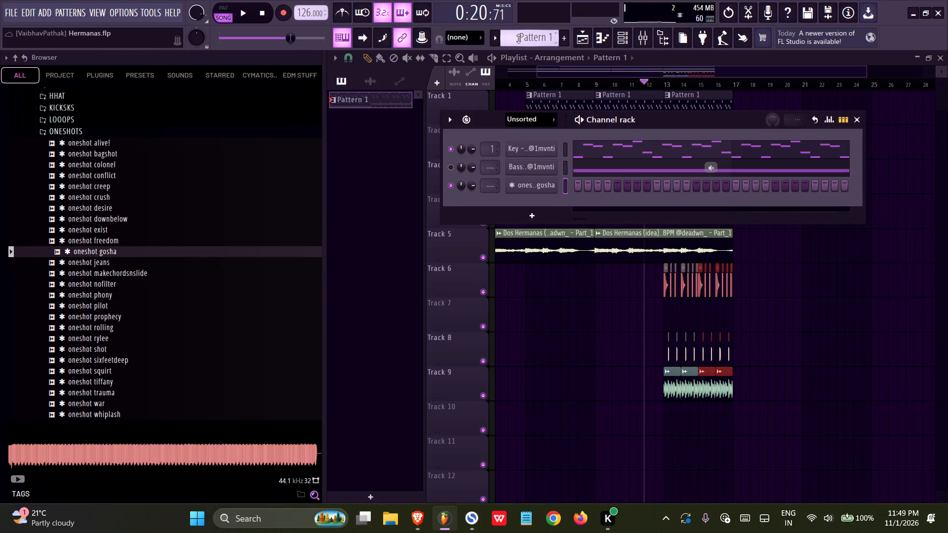
{"action": "scroll", "coordinate": [530, 41], "scroll_direction": "up", "scroll_amount": 1}
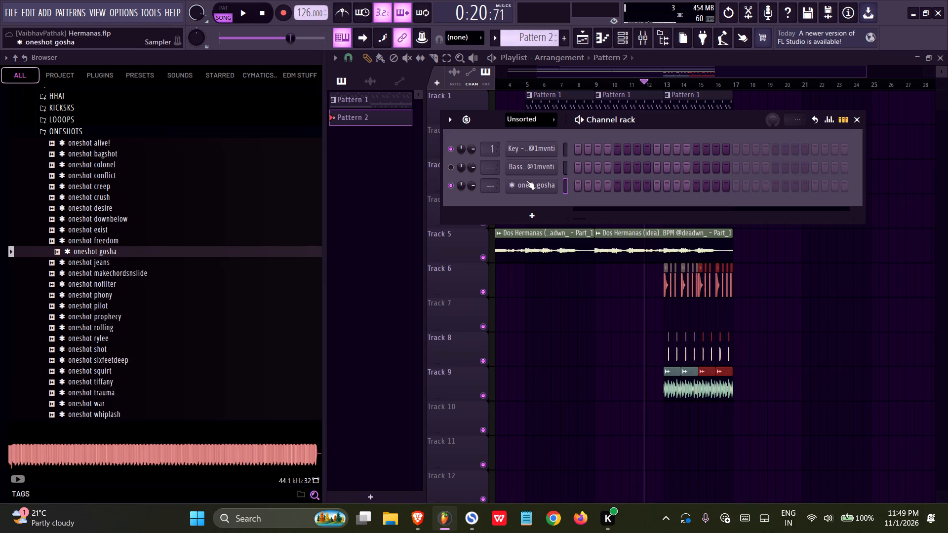
{"action": "right_click", "coordinate": [526, 180]}
{"action": "double_click", "coordinate": [525, 182]}
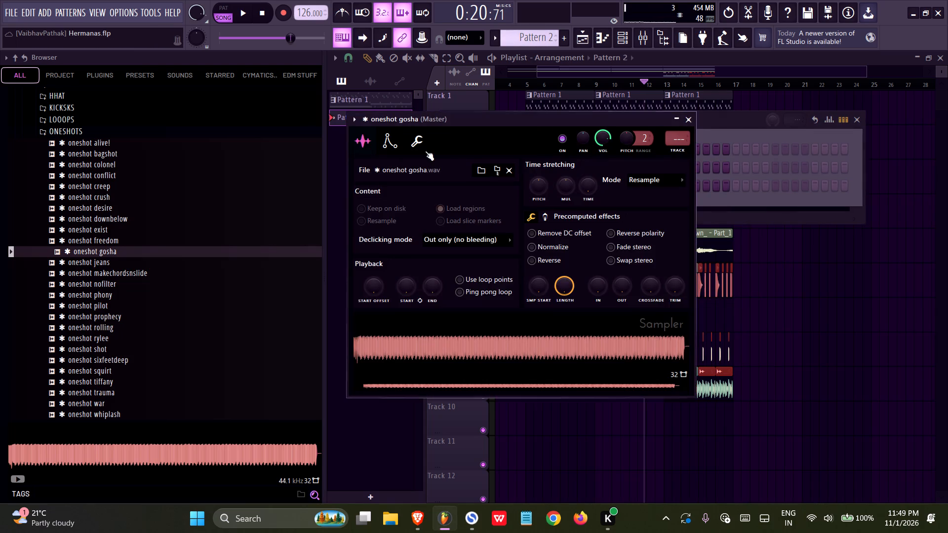
{"action": "left_click", "coordinate": [390, 142]}
{"action": "left_click", "coordinate": [518, 190]}
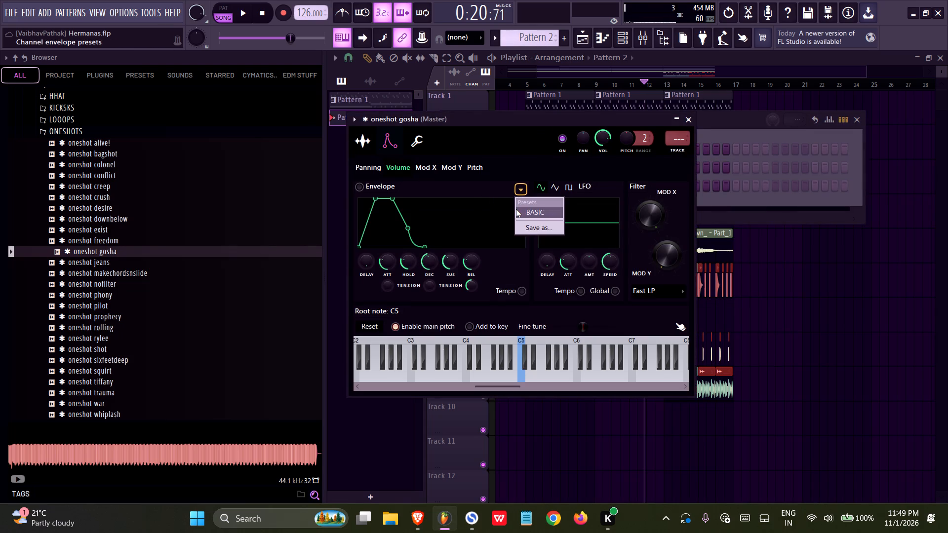
{"action": "left_click", "coordinate": [516, 209]}
{"action": "left_click", "coordinate": [427, 137]}
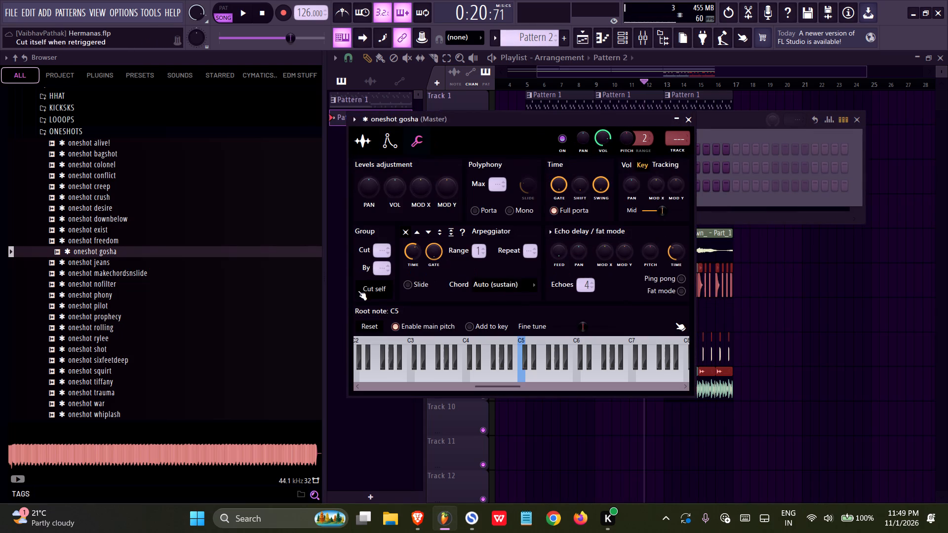
{"action": "left_click", "coordinate": [358, 291]}
{"action": "left_click", "coordinate": [686, 117]}
Draw a two-bar chord of C5, D#5, G5 and C6 from bar 1 in oneshot gosha's piano roll.
{"action": "right_click", "coordinate": [529, 184]}
{"action": "left_click", "coordinate": [583, 184]}
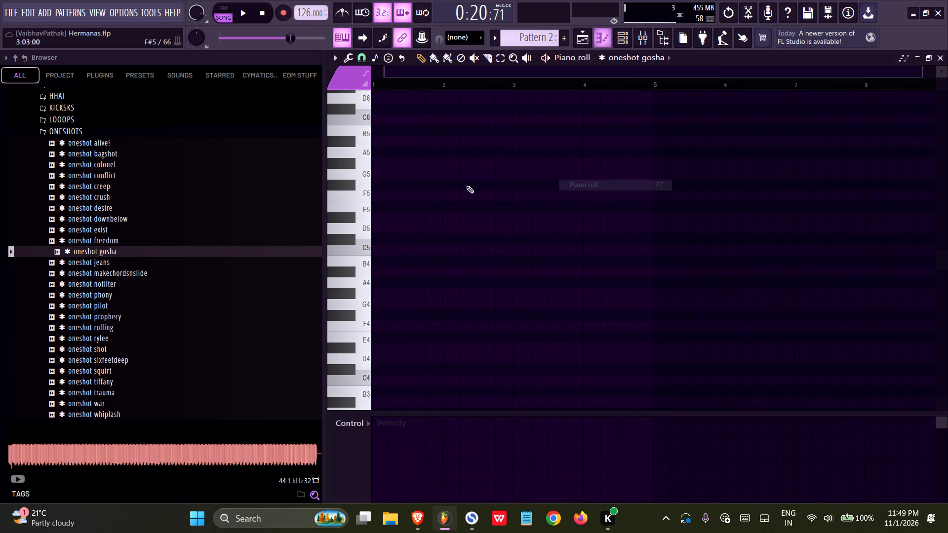
{"action": "left_click_drag", "start_coordinate": [395, 217], "coordinate": [240, 242]}
{"action": "left_click_drag", "start_coordinate": [401, 228], "coordinate": [284, 215]}
{"action": "left_click_drag", "start_coordinate": [382, 173], "coordinate": [293, 173]}
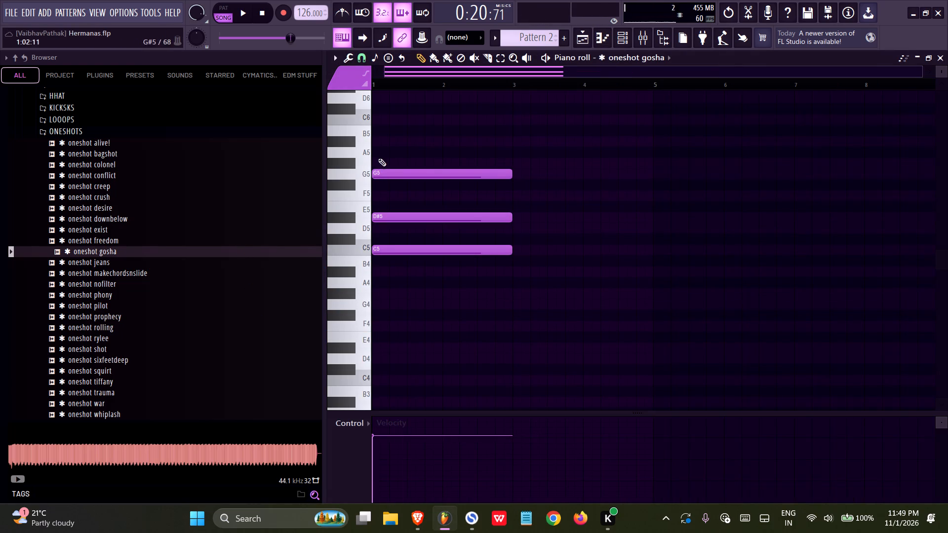
{"action": "left_click_drag", "start_coordinate": [379, 122], "coordinate": [297, 121]}
Switch playback to pattern mode and listen to the oneshot gosha chord.
{"action": "key", "text": "space"}
{"action": "key", "text": "space"}
{"action": "left_click", "coordinate": [228, 12]}
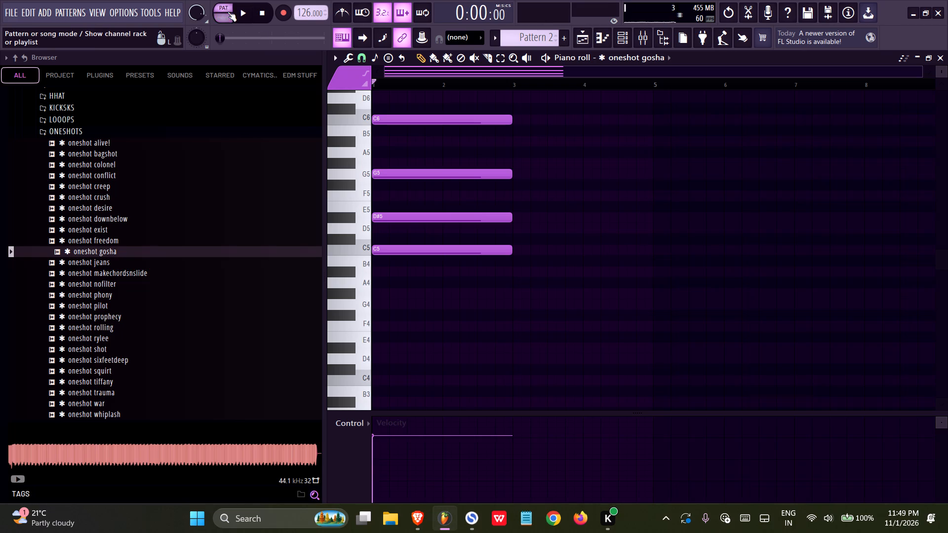
{"action": "key", "text": "space"}
{"action": "scroll", "coordinate": [414, 160], "scroll_direction": "up", "scroll_amount": 2}
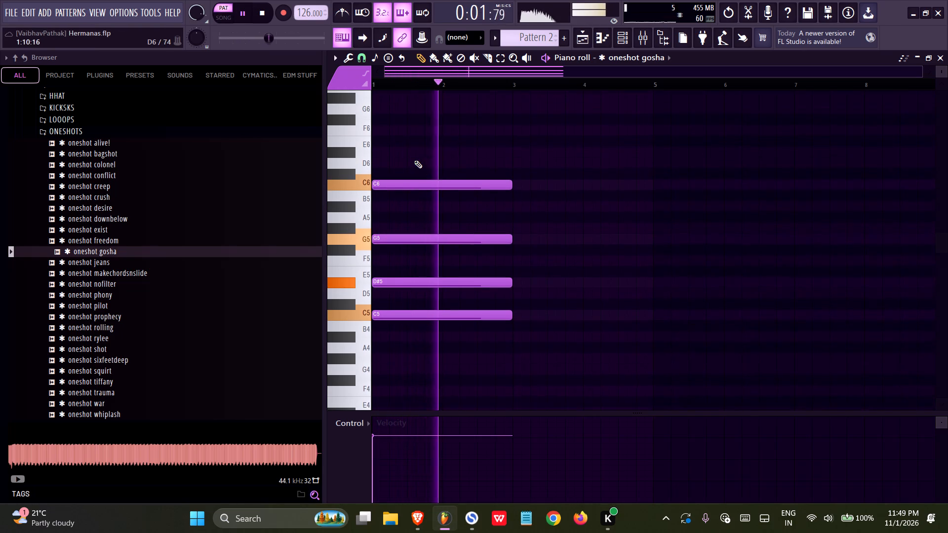
{"action": "key", "text": "space"}
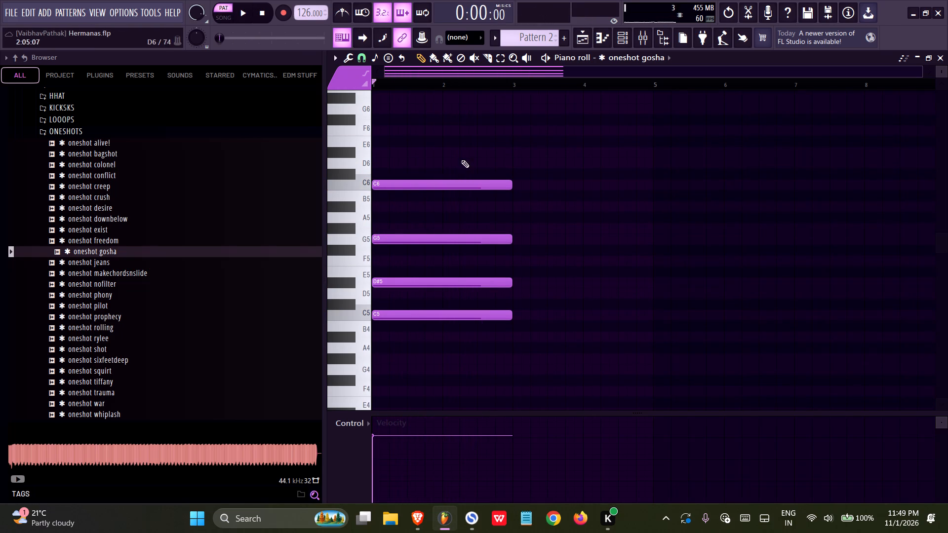
Transpose the whole oneshot gosha chord up one octave and play it back.
{"action": "left_click_drag", "start_coordinate": [459, 151], "coordinate": [358, 355], "text": "ctrl"}
{"action": "key", "text": "ctrl+Up"}
{"action": "key", "text": "space"}
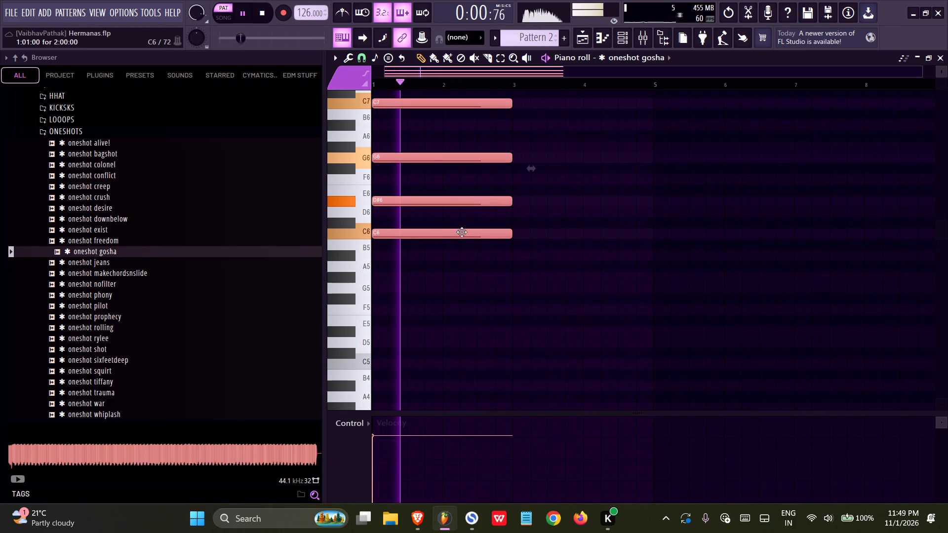
{"action": "right_click", "coordinate": [457, 292]}
{"action": "scroll", "coordinate": [532, 210], "scroll_direction": "up", "scroll_amount": 1}
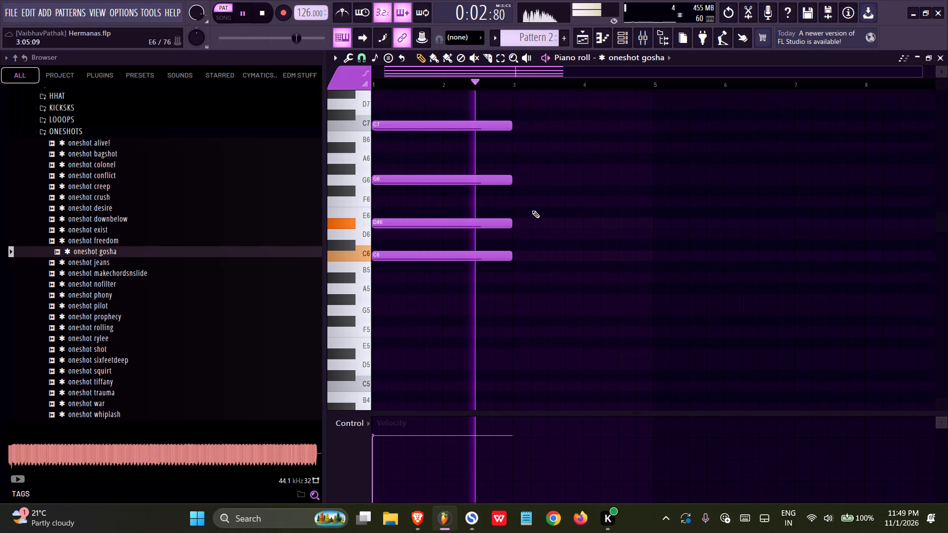
Duplicate the chord to bar 3, move the copy down so its lowest note is G#5, and play the pattern.
{"action": "scroll", "coordinate": [532, 210], "scroll_direction": "up", "scroll_amount": 1}
{"action": "left_click_drag", "start_coordinate": [542, 158], "coordinate": [383, 322], "text": "ctrl"}
{"action": "key", "text": "ctrl+b"}
{"action": "key", "text": "space"}
{"action": "left_click_drag", "start_coordinate": [550, 265], "coordinate": [552, 312]}
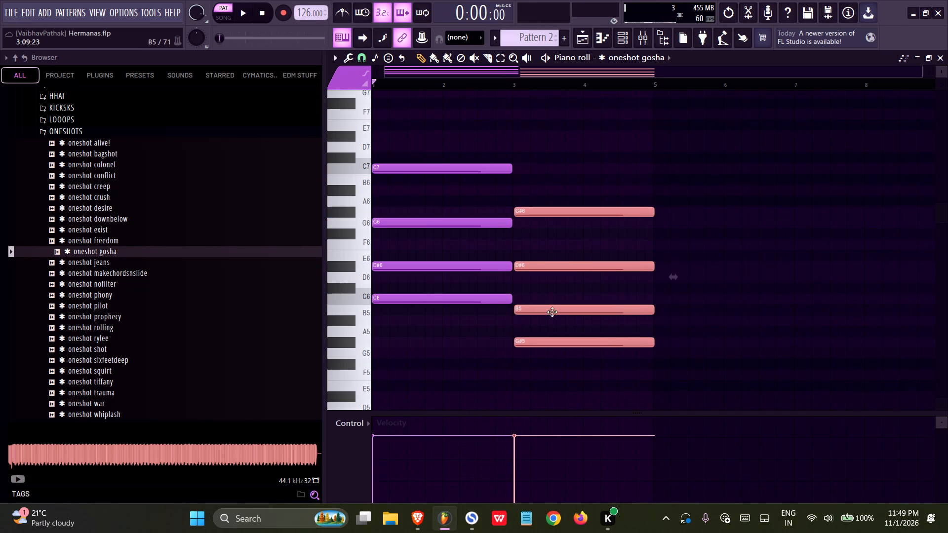
{"action": "left_click_drag", "start_coordinate": [552, 312], "coordinate": [551, 315]}
{"action": "key", "text": "space"}
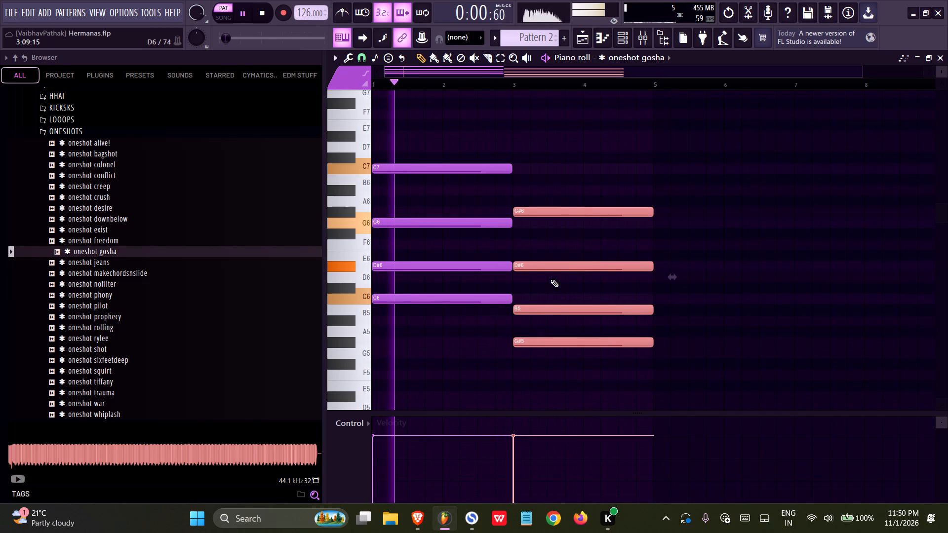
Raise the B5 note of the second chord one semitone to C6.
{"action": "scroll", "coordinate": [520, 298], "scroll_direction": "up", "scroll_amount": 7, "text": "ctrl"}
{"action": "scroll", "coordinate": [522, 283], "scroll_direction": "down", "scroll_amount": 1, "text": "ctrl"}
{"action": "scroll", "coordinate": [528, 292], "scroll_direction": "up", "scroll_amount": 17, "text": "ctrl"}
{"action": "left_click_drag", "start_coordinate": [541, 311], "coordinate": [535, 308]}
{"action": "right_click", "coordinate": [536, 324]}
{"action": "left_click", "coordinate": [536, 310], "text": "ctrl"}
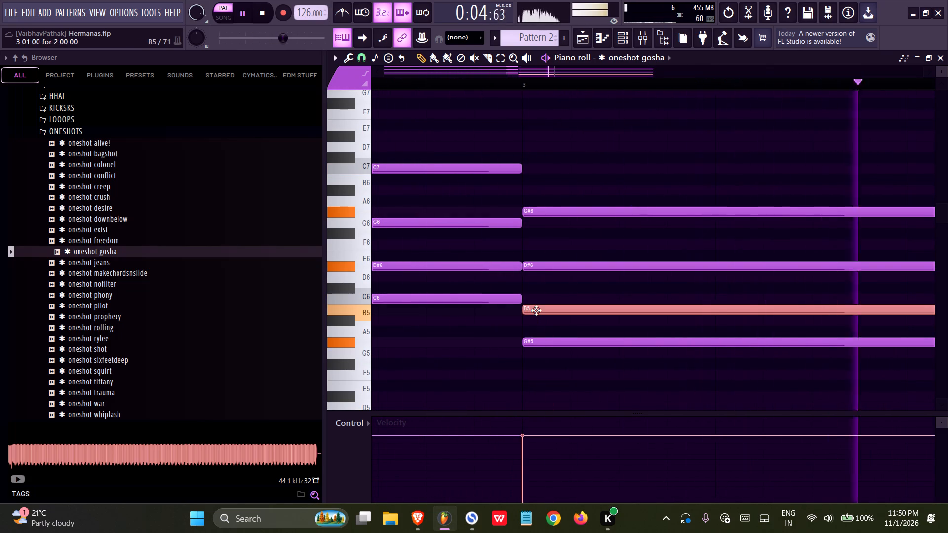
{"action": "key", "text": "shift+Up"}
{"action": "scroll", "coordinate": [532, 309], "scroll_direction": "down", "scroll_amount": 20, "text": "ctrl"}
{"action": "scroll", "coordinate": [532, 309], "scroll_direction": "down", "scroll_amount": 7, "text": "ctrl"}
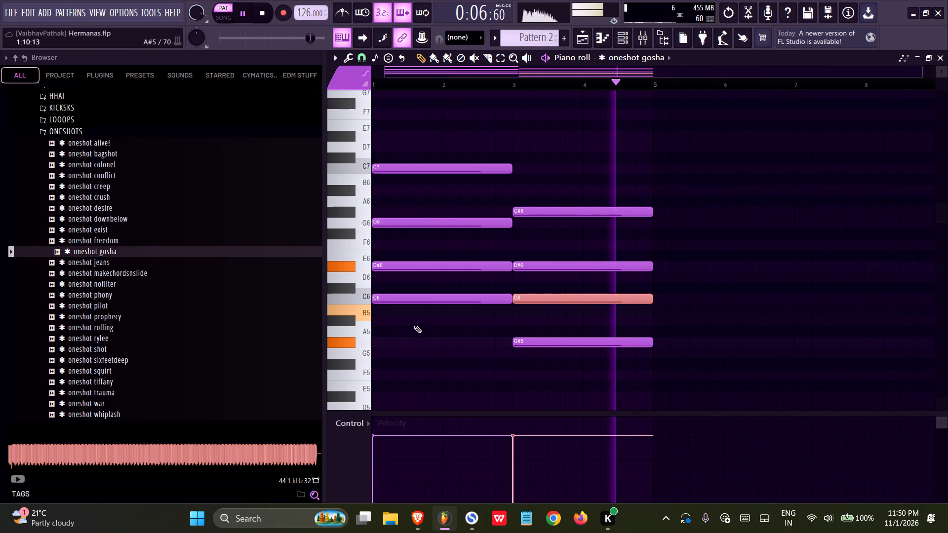
Delete the upper notes of both chords, keeping only C6 in the first and G#5 in the second, checking by playback.
{"action": "scroll", "coordinate": [414, 325], "scroll_direction": "down", "scroll_amount": 3, "text": "ctrl"}
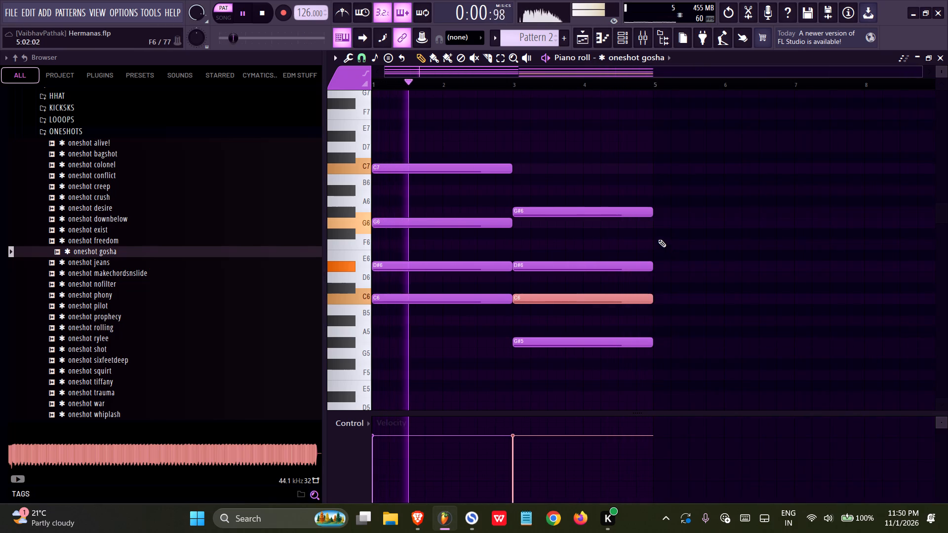
{"action": "right_click", "coordinate": [654, 235]}
{"action": "key", "text": "space"}
{"action": "right_click_drag", "start_coordinate": [420, 153], "coordinate": [404, 229]}
{"action": "key", "text": "space"}
{"action": "right_click_drag", "start_coordinate": [447, 250], "coordinate": [437, 263]}
{"action": "key", "text": "space"}
{"action": "key", "text": "space"}
{"action": "right_click_drag", "start_coordinate": [544, 302], "coordinate": [541, 214]}
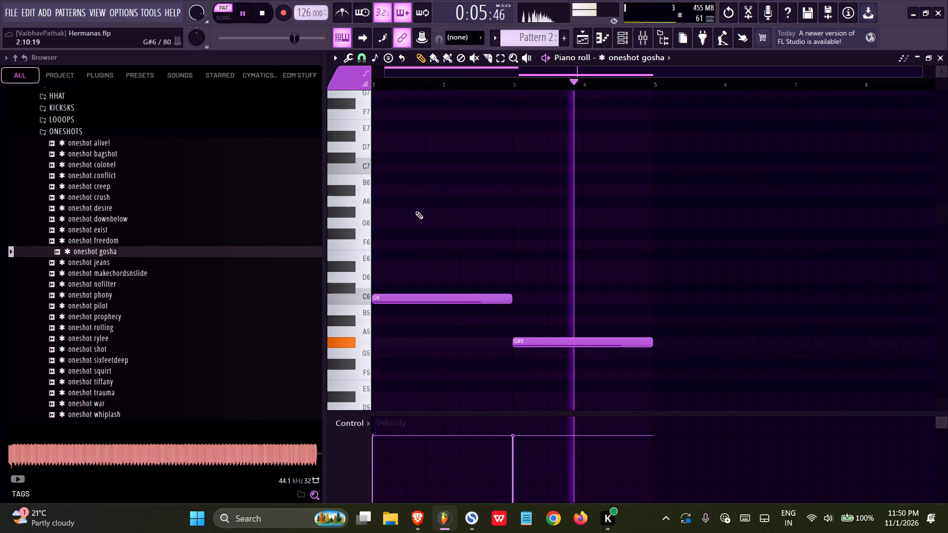
{"action": "key", "text": "space"}
Audition alternative one-shots in the RECLUSE kit's ONESHOTS folder, including sixfeetdeep, war and bagshot, and collapse the folder.
{"action": "left_click", "coordinate": [108, 306]}
{"action": "left_click", "coordinate": [109, 325]}
{"action": "left_click", "coordinate": [101, 360]}
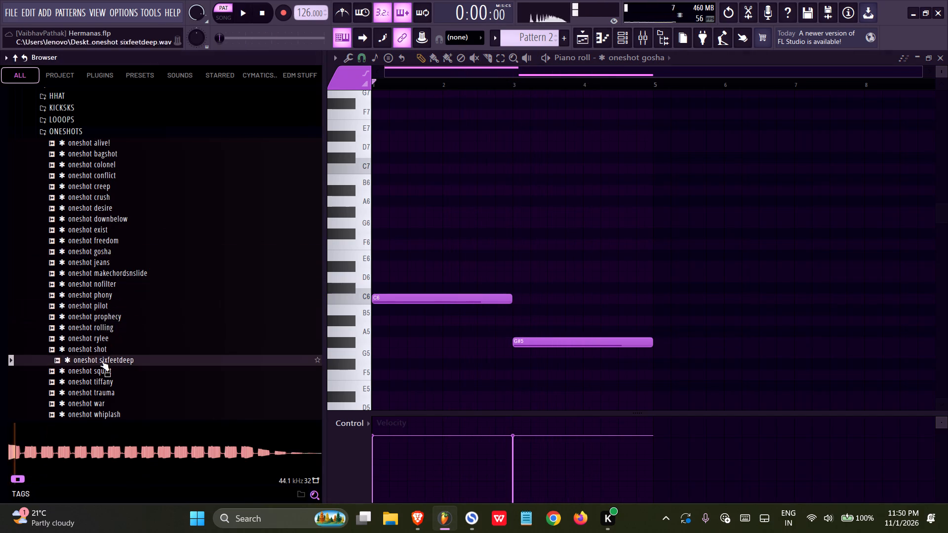
{"action": "scroll", "coordinate": [95, 349], "scroll_direction": "down", "scroll_amount": 3}
{"action": "left_click", "coordinate": [89, 283]}
{"action": "left_click", "coordinate": [89, 274]}
{"action": "left_click", "coordinate": [89, 274]}
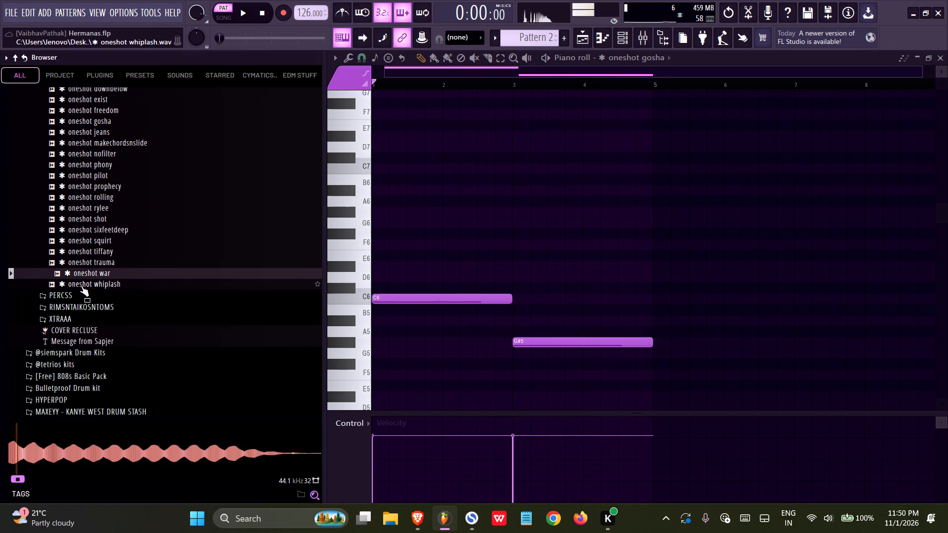
{"action": "scroll", "coordinate": [81, 286], "scroll_direction": "up", "scroll_amount": 5}
{"action": "left_click", "coordinate": [81, 285]}
{"action": "left_click", "coordinate": [80, 254]}
{"action": "left_click", "coordinate": [80, 254]}
{"action": "left_click", "coordinate": [82, 242]}
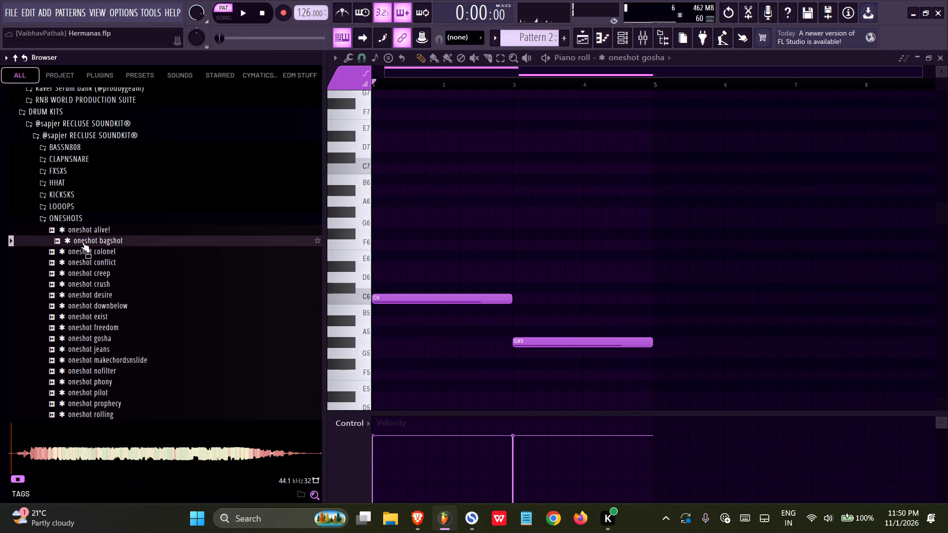
{"action": "left_click", "coordinate": [84, 232]}
{"action": "left_click", "coordinate": [77, 221]}
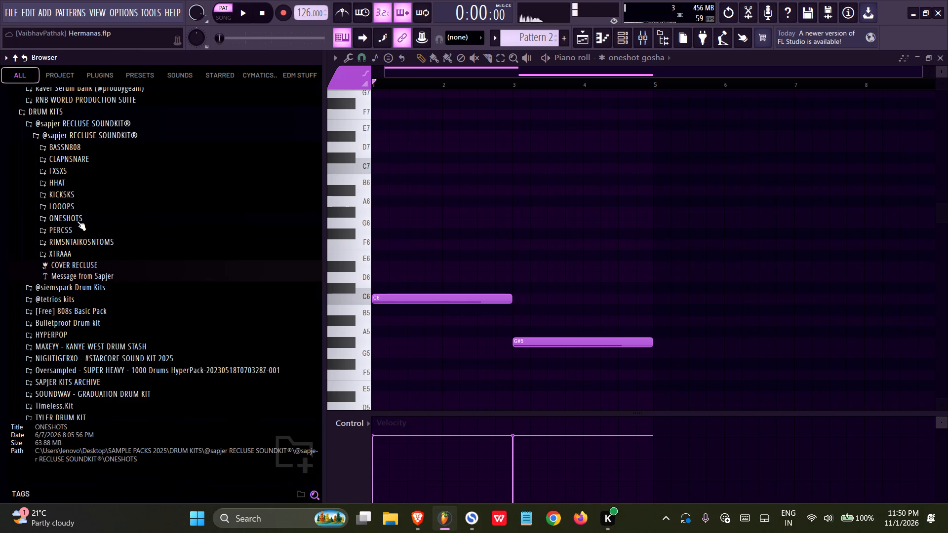
Save the Hermanas project and collapse the RECLUSE kit folder.
{"action": "key", "text": "ctrl+s"}
{"action": "left_click", "coordinate": [62, 136]}
{"action": "key", "text": "ctrl+s"}
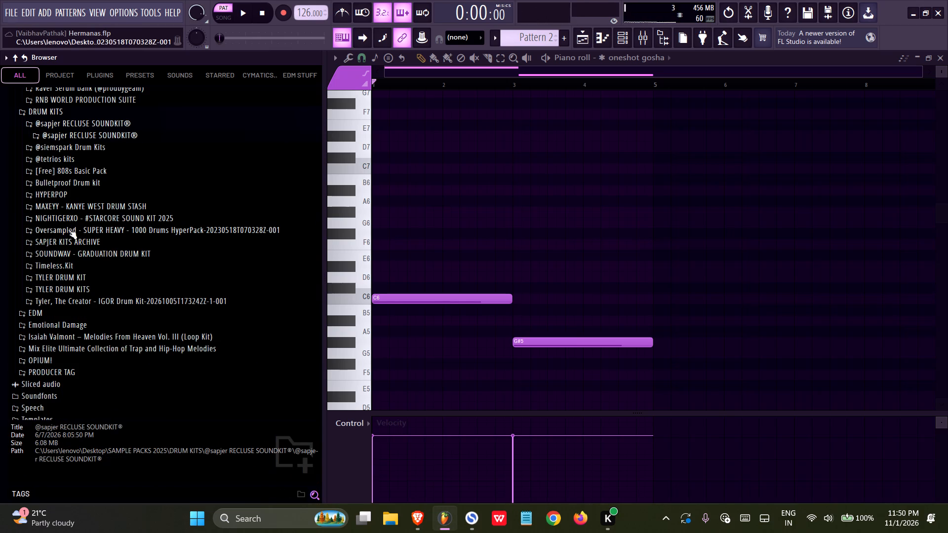
Audition the lead and key sounds in the ONE SHOT folder of the POLAR DRUMKIT, within SAPJER KITS ARCHIVE, with the channel rack open.
{"action": "left_click", "coordinate": [69, 242]}
{"action": "left_click", "coordinate": [66, 265]}
{"action": "left_click", "coordinate": [66, 277]}
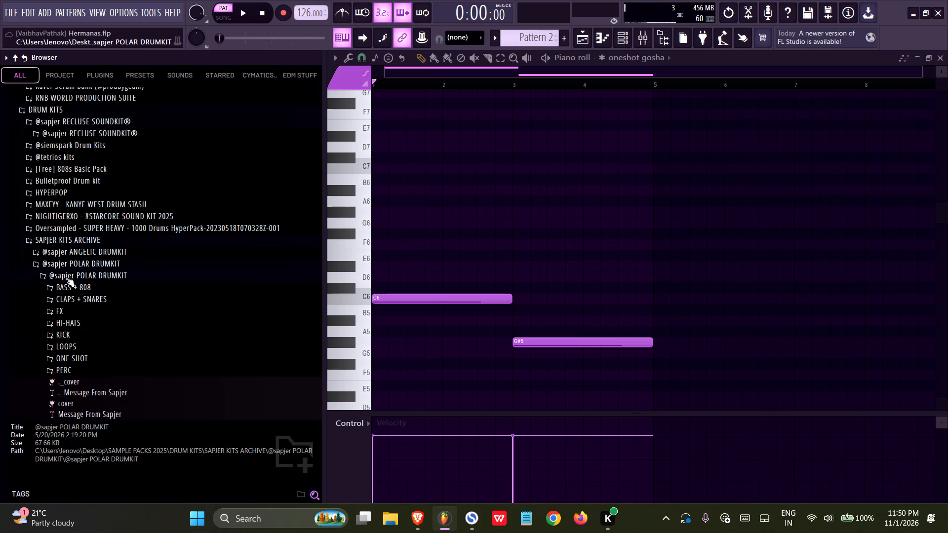
{"action": "double_click", "coordinate": [74, 358]}
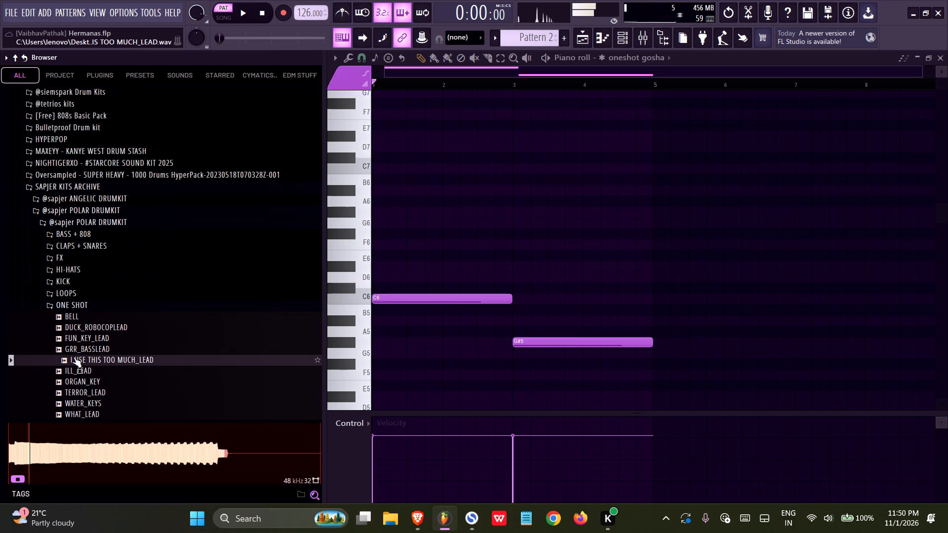
{"action": "left_click", "coordinate": [74, 351]}
{"action": "left_click", "coordinate": [74, 343]}
{"action": "left_click", "coordinate": [74, 343]}
{"action": "left_click", "coordinate": [75, 335]}
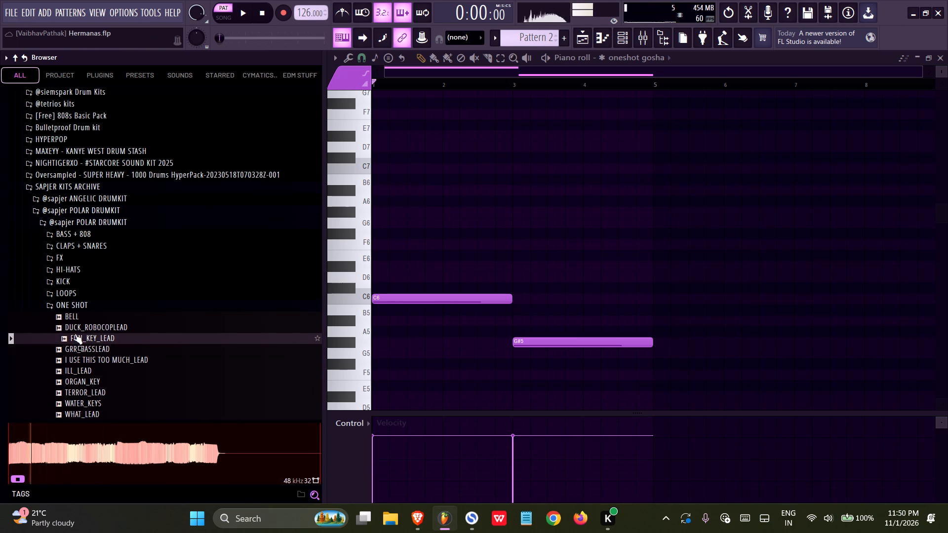
{"action": "left_click", "coordinate": [75, 328]}
{"action": "left_click", "coordinate": [75, 328]}
{"action": "left_click", "coordinate": [75, 326]}
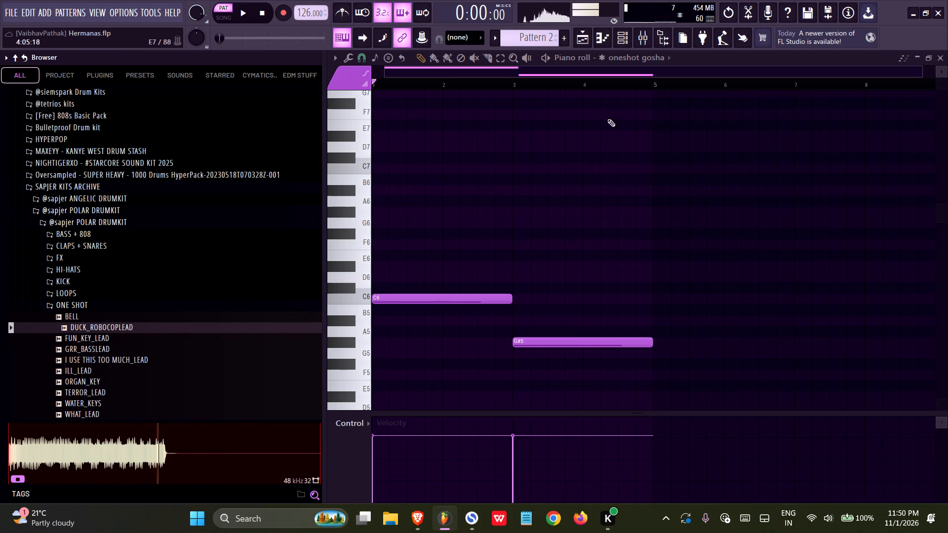
{"action": "left_click", "coordinate": [619, 42]}
{"action": "left_click", "coordinate": [59, 318]}
{"action": "left_click", "coordinate": [93, 367]}
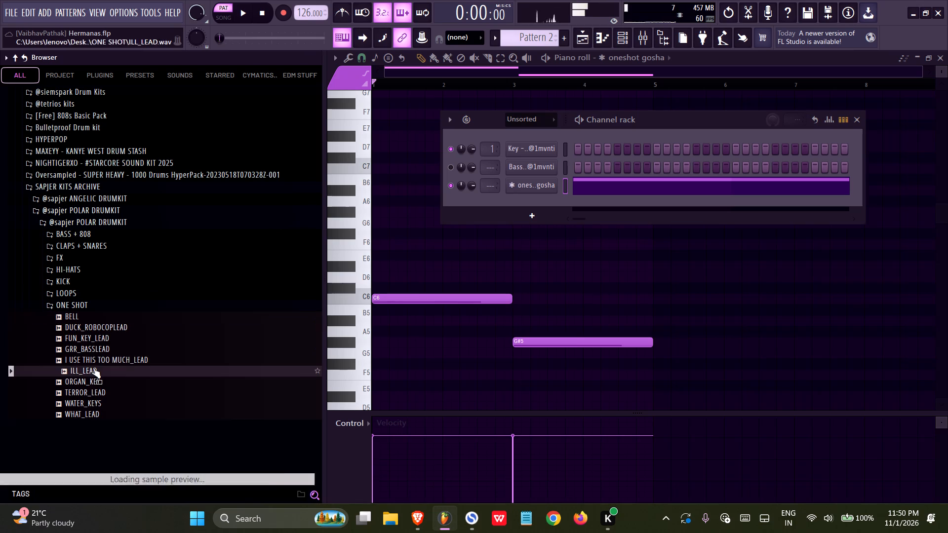
{"action": "left_click", "coordinate": [93, 387]}
{"action": "left_click", "coordinate": [92, 381]}
{"action": "left_click", "coordinate": [92, 381]}
{"action": "left_click", "coordinate": [87, 368]}
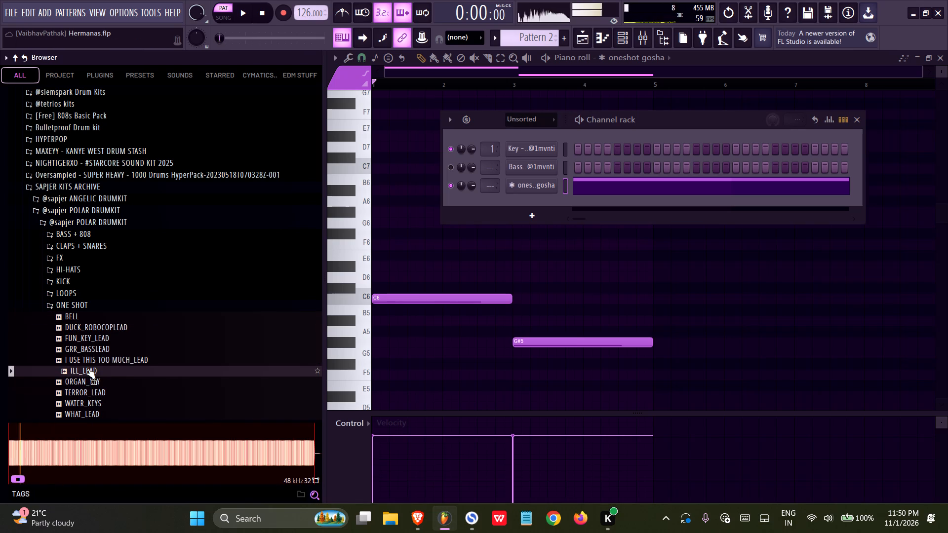
{"action": "left_click", "coordinate": [87, 362]}
{"action": "left_click_drag", "start_coordinate": [94, 393], "coordinate": [94, 398]}
{"action": "left_click", "coordinate": [92, 402]}
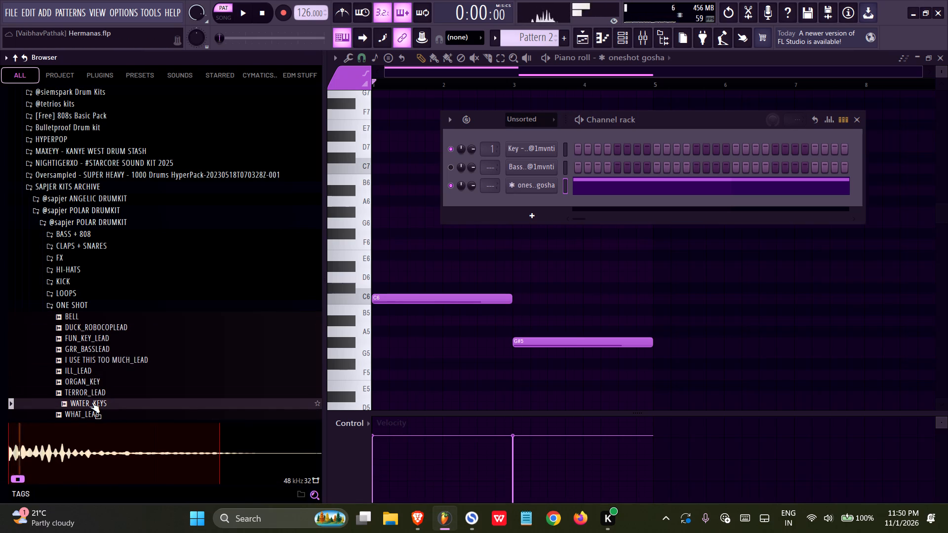
{"action": "left_click", "coordinate": [92, 402]}
{"action": "left_click", "coordinate": [90, 410]}
{"action": "left_click", "coordinate": [72, 303]}
{"action": "left_click", "coordinate": [80, 217]}
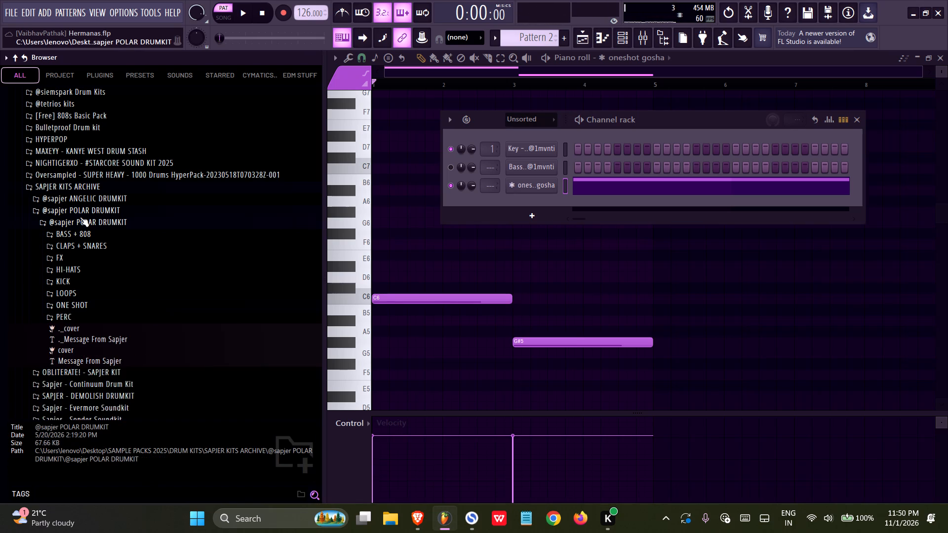
Audition the dry one shots in the Sapjer Continuum Drum Kit, including padlike, ping, earbleed and woods.
{"action": "left_click", "coordinate": [70, 247]}
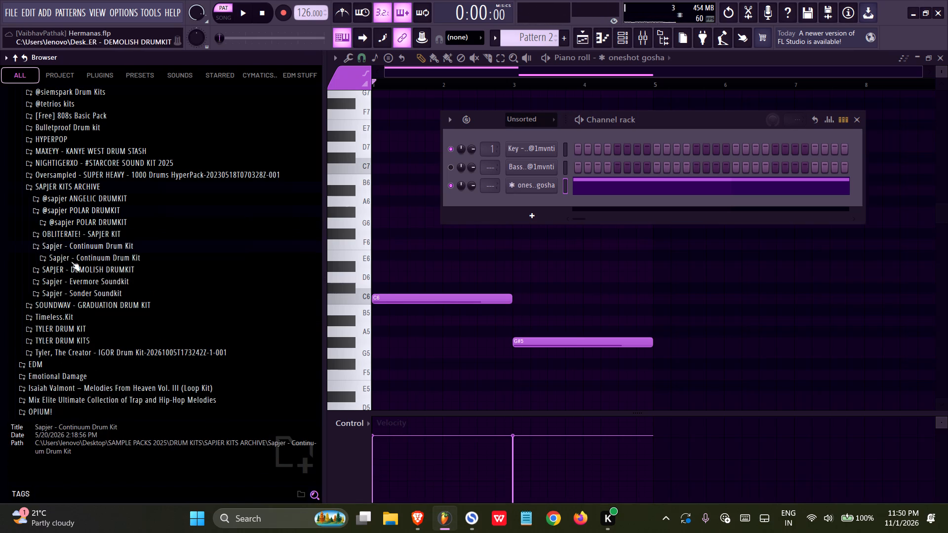
{"action": "left_click", "coordinate": [73, 257]}
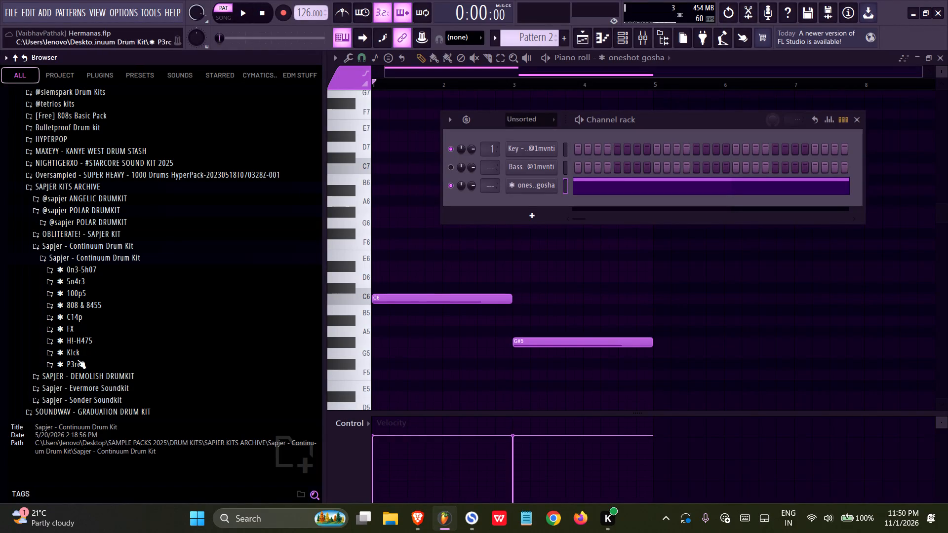
{"action": "left_click", "coordinate": [83, 266]}
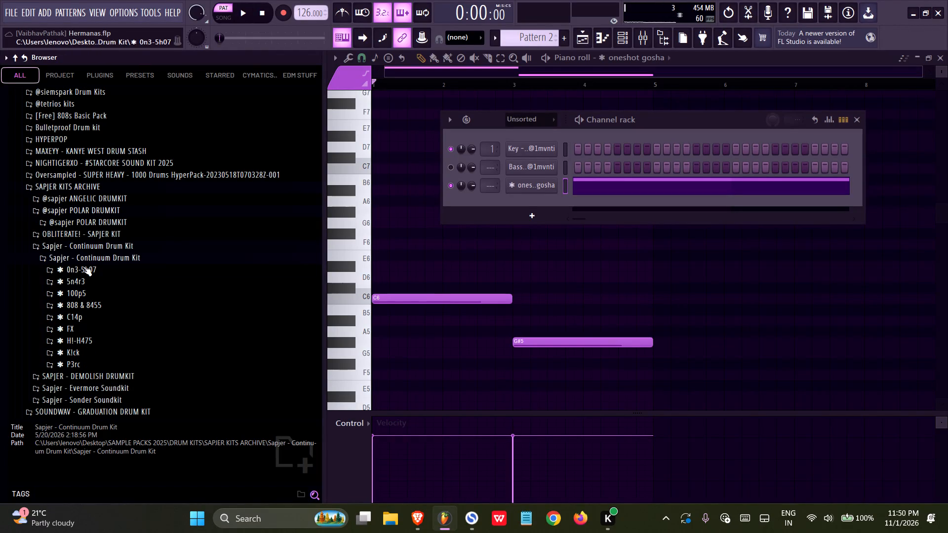
{"action": "left_click", "coordinate": [90, 294]}
{"action": "left_click", "coordinate": [90, 275]}
{"action": "left_click", "coordinate": [92, 262]}
{"action": "left_click", "coordinate": [98, 289]}
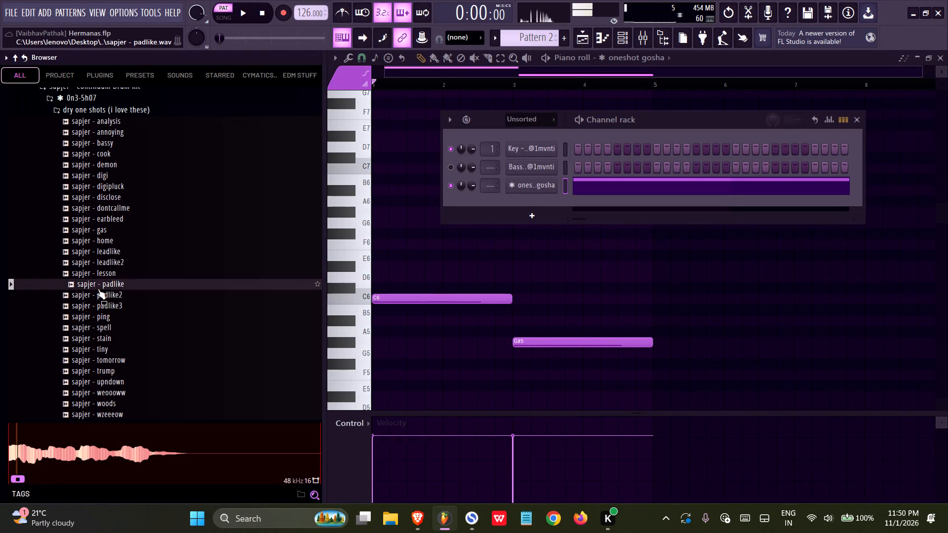
{"action": "left_click", "coordinate": [99, 263]}
{"action": "left_click", "coordinate": [99, 263]}
{"action": "left_click", "coordinate": [100, 292]}
{"action": "left_click", "coordinate": [97, 313]}
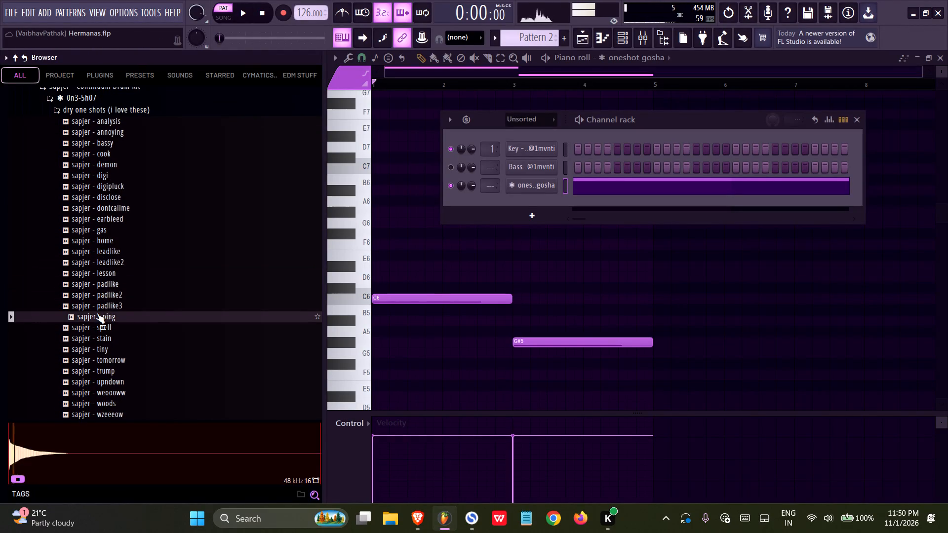
{"action": "left_click", "coordinate": [97, 313]}
{"action": "left_click", "coordinate": [94, 318]}
{"action": "left_click_drag", "start_coordinate": [94, 318], "coordinate": [369, 272]}
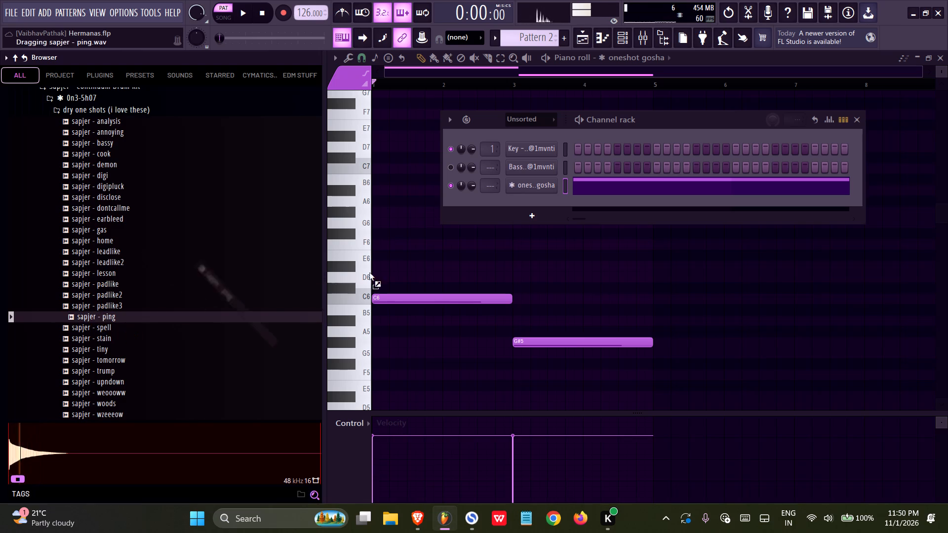
{"action": "left_click_drag", "start_coordinate": [369, 272], "coordinate": [67, 277]}
{"action": "left_click", "coordinate": [67, 277]}
{"action": "left_click", "coordinate": [84, 225]}
{"action": "left_click", "coordinate": [86, 219]}
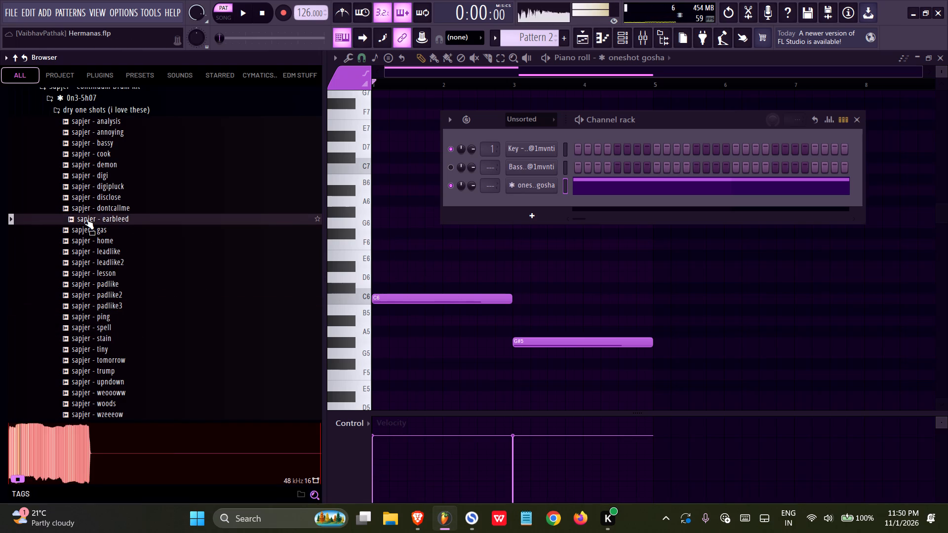
{"action": "left_click", "coordinate": [91, 203]}
{"action": "left_click_drag", "start_coordinate": [99, 339], "coordinate": [95, 357]}
{"action": "left_click", "coordinate": [101, 399]}
{"action": "scroll", "coordinate": [94, 365], "scroll_direction": "down", "scroll_amount": 2}
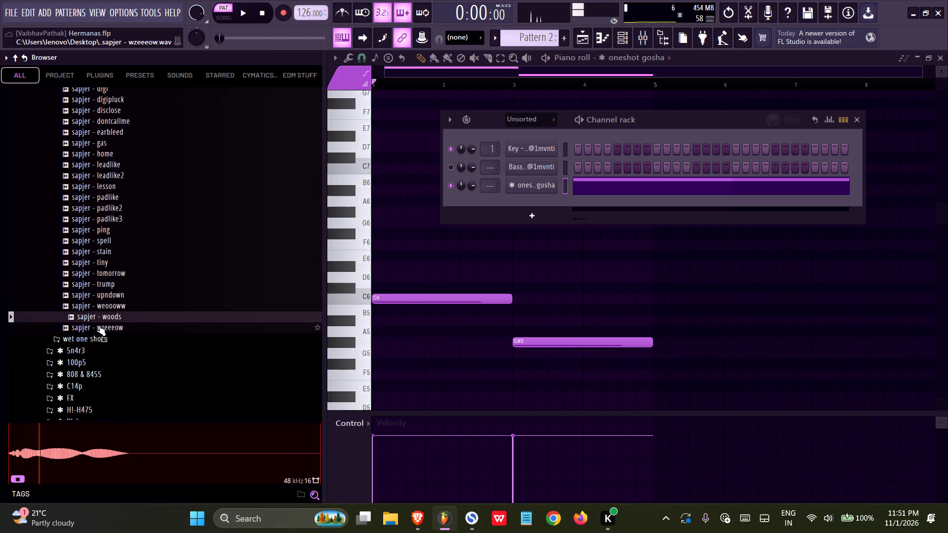
Add the sapjer - woods sample as a new channel below oneshot gosha.
{"action": "left_click", "coordinate": [100, 317]}
{"action": "left_click_drag", "start_coordinate": [100, 317], "coordinate": [497, 213]}
Enable the sapjer - woods volume envelope with a hold-only shape, with no attack, decay, sustain or release.
{"action": "left_click", "coordinate": [533, 204]}
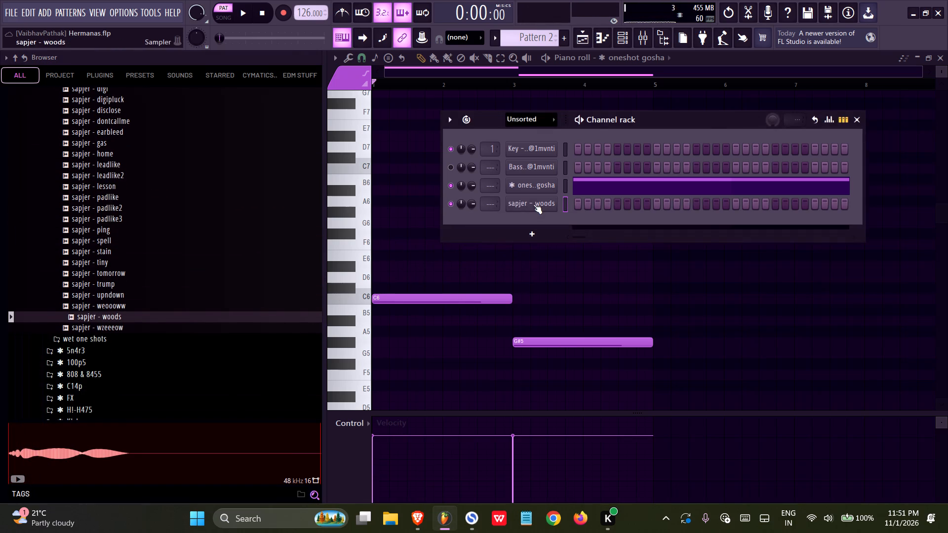
{"action": "left_click", "coordinate": [429, 157]}
{"action": "left_click", "coordinate": [381, 302]}
{"action": "left_click", "coordinate": [411, 156]}
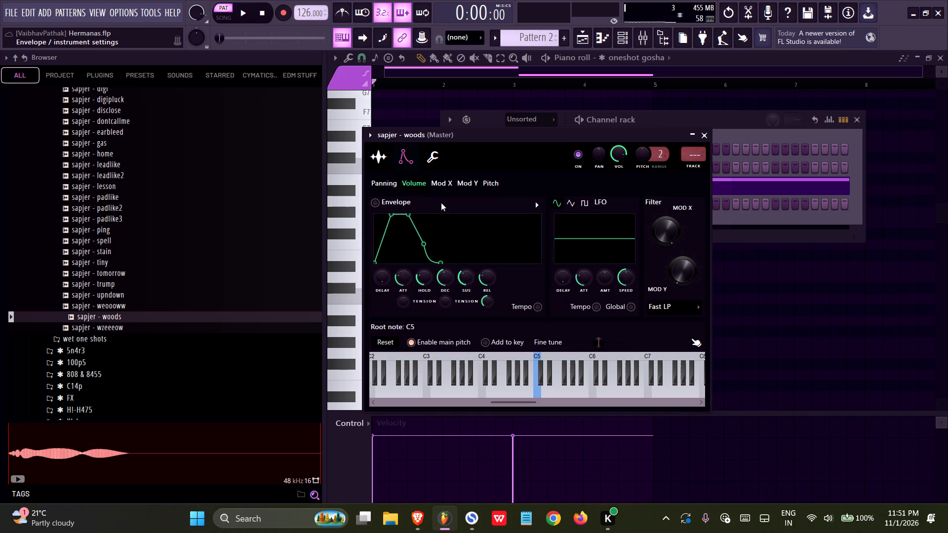
{"action": "left_click", "coordinate": [532, 205]}
{"action": "left_click", "coordinate": [544, 229]}
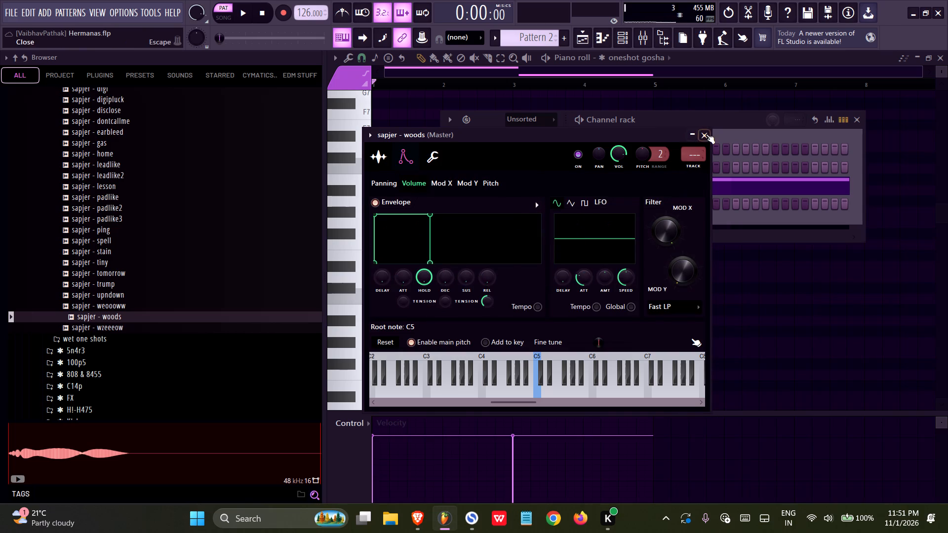
{"action": "left_click", "coordinate": [706, 134]}
Draw two-bar notes for sapjer - woods, C6 at bar 1 and G#5 at bar 3, while playing the pattern.
{"action": "right_click", "coordinate": [522, 204]}
{"action": "left_click", "coordinate": [558, 203]}
{"action": "left_click_drag", "start_coordinate": [470, 179], "coordinate": [234, 256]}
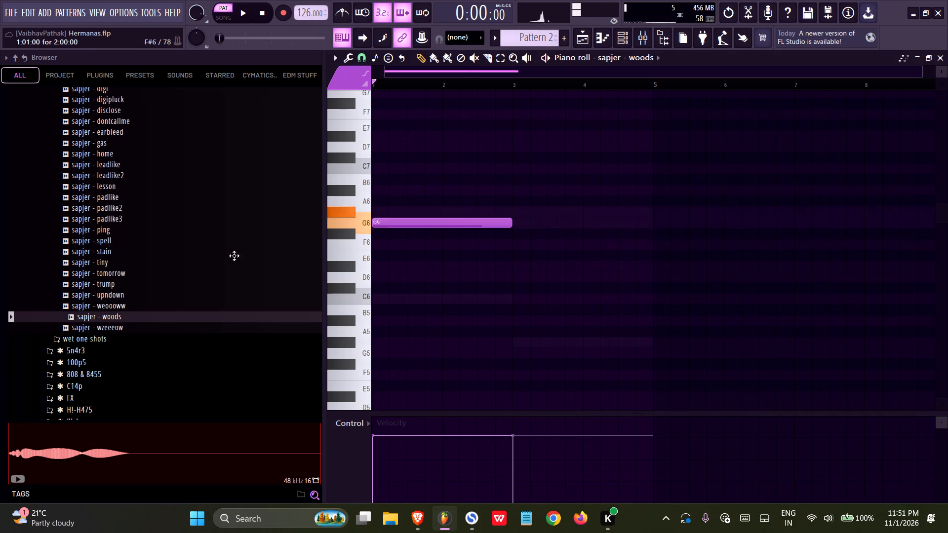
{"action": "left_click_drag", "start_coordinate": [234, 256], "coordinate": [137, 305]}
{"action": "key", "text": "space"}
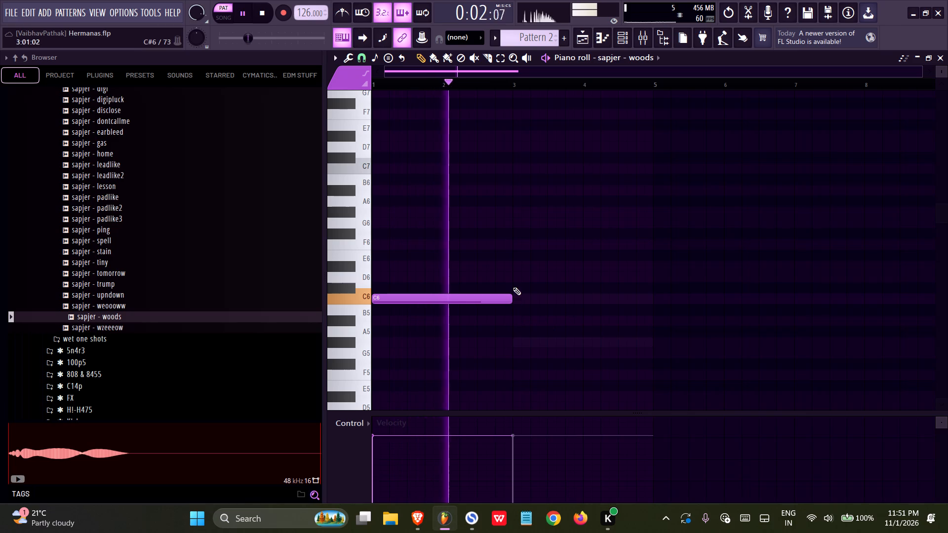
{"action": "left_click", "coordinate": [515, 319]}
{"action": "left_click_drag", "start_coordinate": [528, 321], "coordinate": [525, 345]}
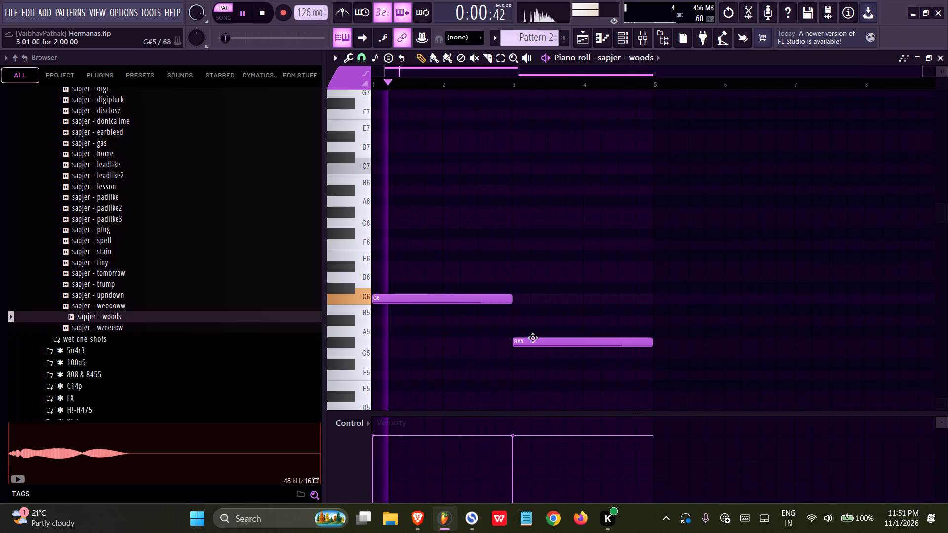
Place Pattern 2 at bar 1 of playlist Track 2 and duplicate it to bars 5, 9 and 13.
{"action": "left_click", "coordinate": [577, 36]}
{"action": "left_click", "coordinate": [540, 40]}
{"action": "key", "text": "space"}
{"action": "left_click", "coordinate": [540, 136]}
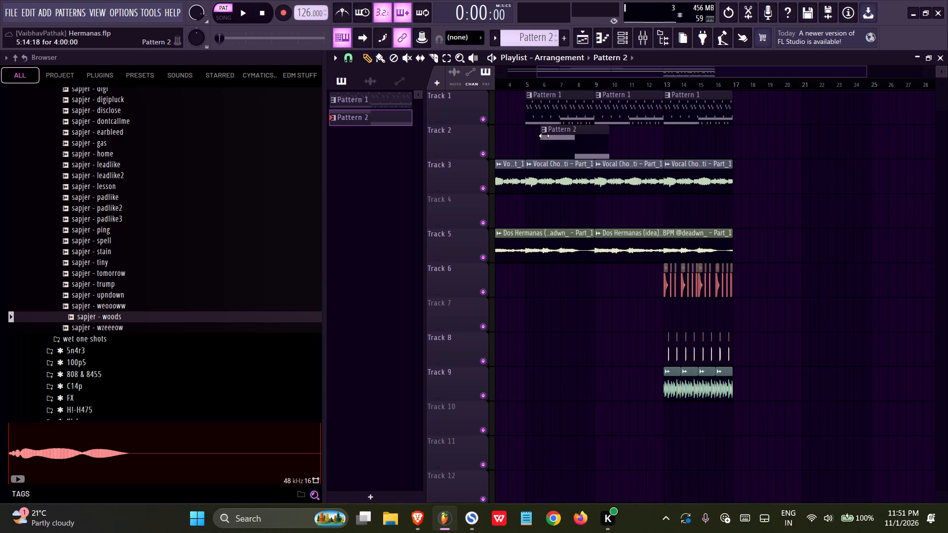
{"action": "left_click_drag", "start_coordinate": [544, 136], "coordinate": [290, 132]}
{"action": "left_click_drag", "start_coordinate": [608, 146], "coordinate": [436, 142]}
{"action": "left_click", "coordinate": [531, 141], "text": "ctrl"}
{"action": "key", "text": "ctrl+b"}
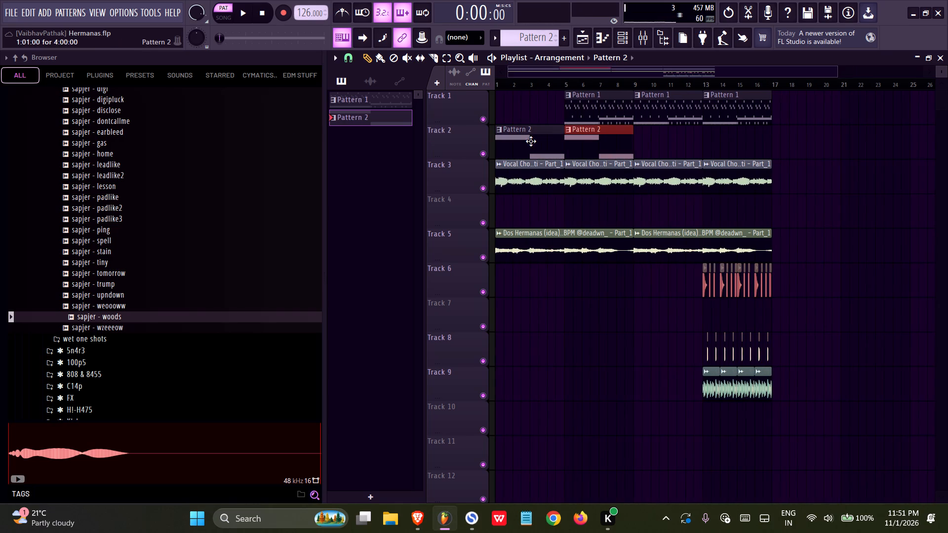
{"action": "key", "text": "ctrl+b"}
{"action": "key", "text": "ctrl+b"}
Delete the Pattern 2 clips at bars 1, 5 and 9, keeping only the one at bar 13.
{"action": "right_click_drag", "start_coordinate": [625, 143], "coordinate": [424, 136]}
{"action": "right_click", "coordinate": [632, 137]}
{"action": "right_click", "coordinate": [655, 138]}
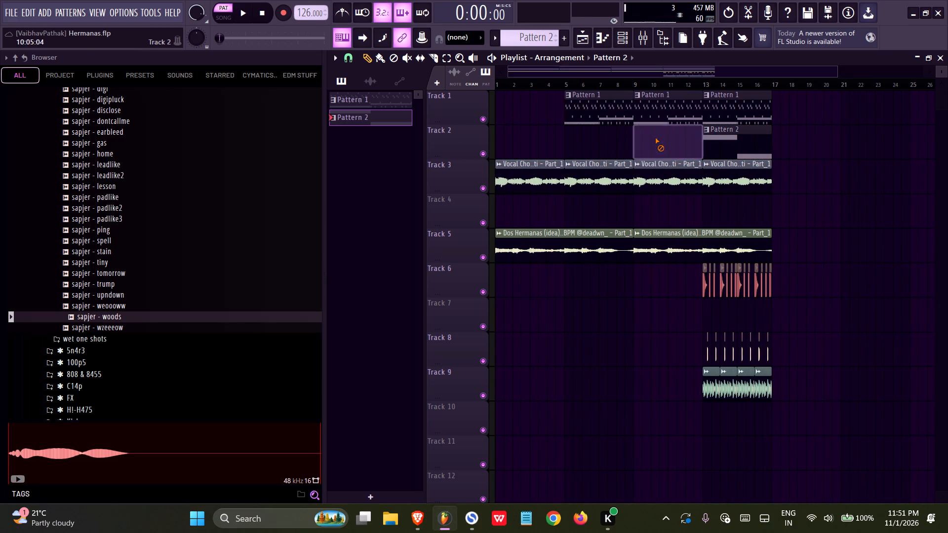
Play the arrangement from bar 1 in song mode and save the project.
{"action": "left_click_drag", "start_coordinate": [513, 80], "coordinate": [366, 100]}
{"action": "key", "text": "space"}
{"action": "key", "text": "ctrl+s"}
Route the Vocal Chop clip to mixer insert 2 and the Dos Hermanas loop to insert 3, and stop playback.
{"action": "double_click", "coordinate": [525, 178]}
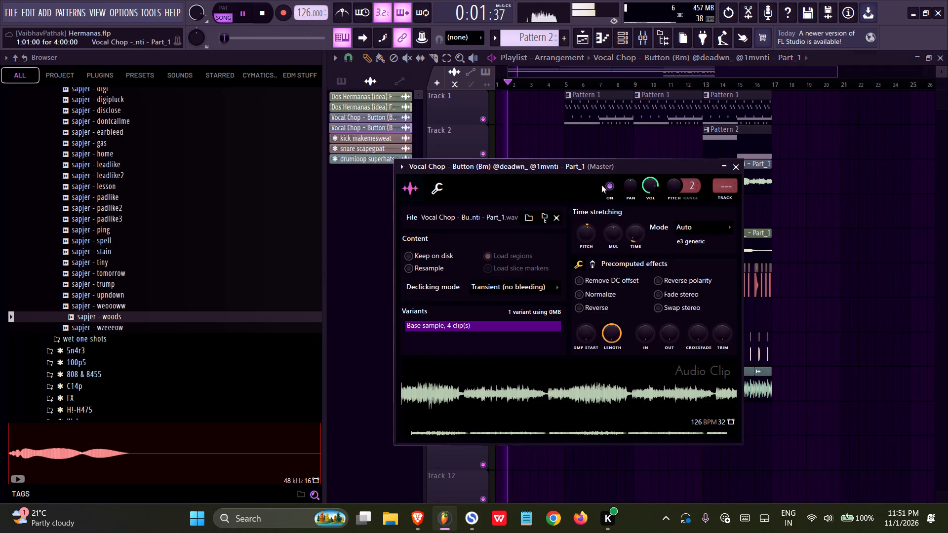
{"action": "left_click", "coordinate": [721, 197], "text": "ctrl"}
{"action": "left_click", "coordinate": [578, 42]}
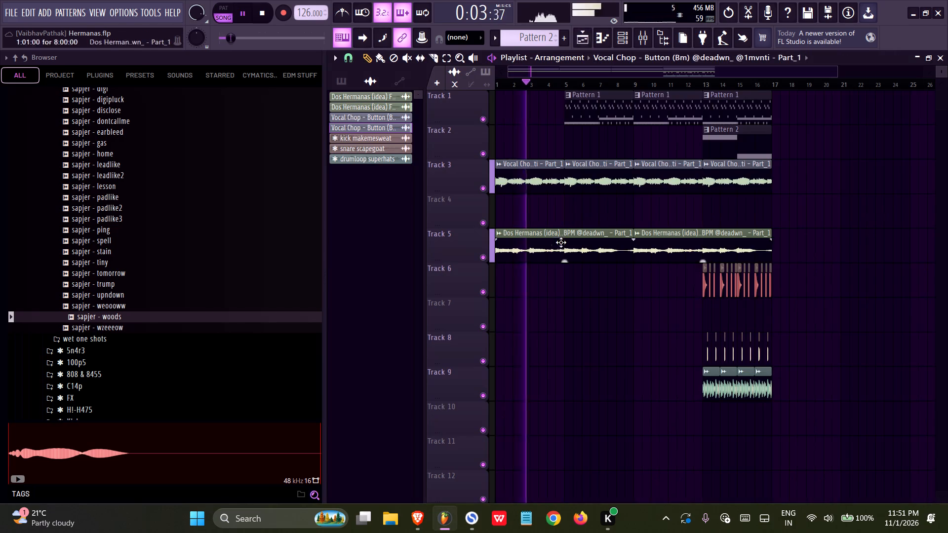
{"action": "double_click", "coordinate": [537, 245]}
{"action": "left_click", "coordinate": [746, 211], "text": "ctrl"}
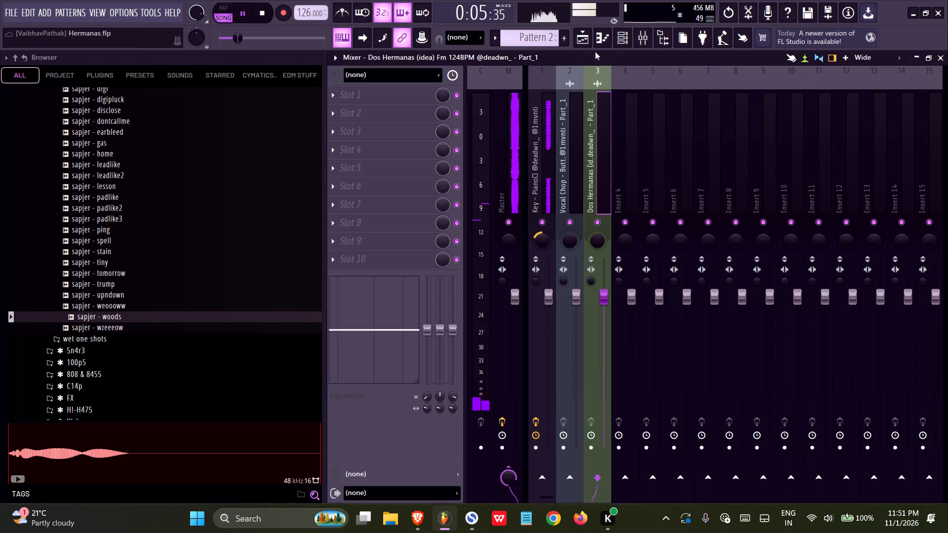
{"action": "key", "text": "space"}
Solo the Vocal Chop mixer insert and load Fruity Parametric EQ 2 in its first effect slot.
{"action": "left_click", "coordinate": [572, 218], "text": "ctrl"}
{"action": "left_click", "coordinate": [572, 197]}
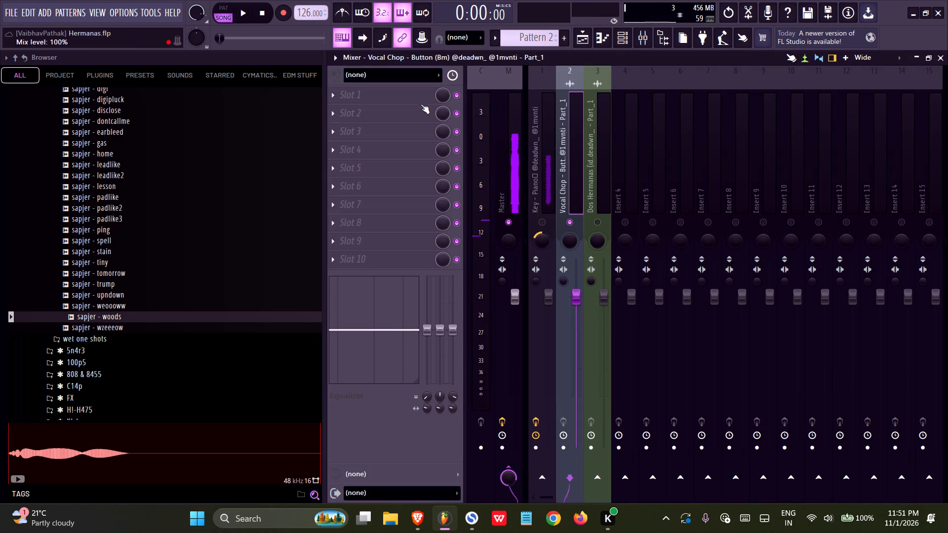
{"action": "left_click", "coordinate": [411, 91]}
{"action": "left_click", "coordinate": [661, 284]}
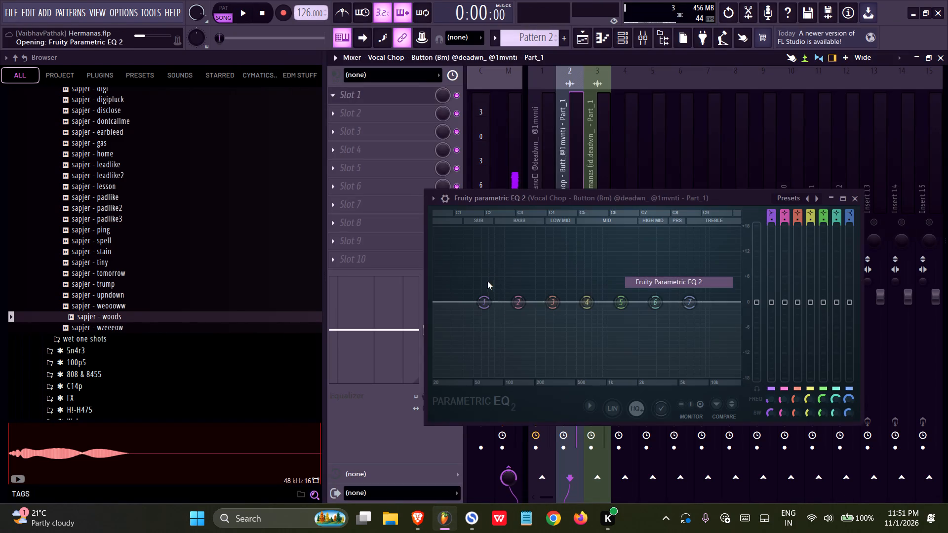
During playback, cut the Vocal Chop's lows with EQ band 1 at about 300 Hz and pull down the band 7 high shelf.
{"action": "left_click_drag", "start_coordinate": [490, 305], "coordinate": [675, 88]}
{"action": "key", "text": "space"}
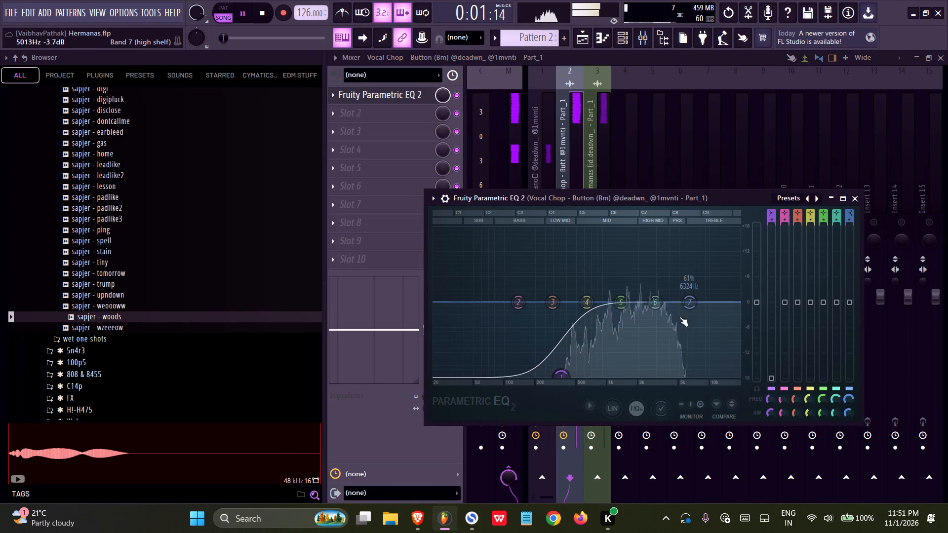
{"action": "left_click_drag", "start_coordinate": [683, 310], "coordinate": [633, 355]}
{"action": "left_click", "coordinate": [589, 71]}
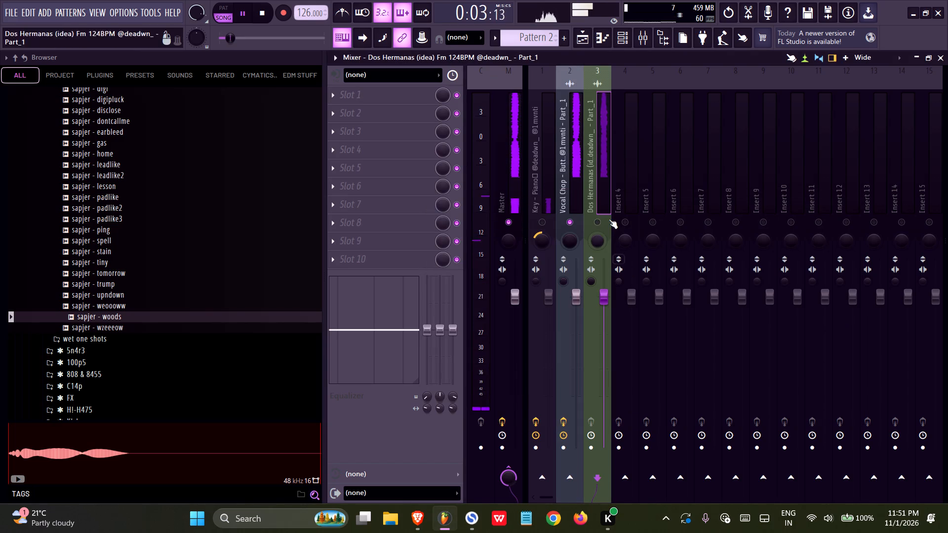
Lower the Vocal Chop insert's volume to about 86% (-3.2 dB) and pan it partly to the right.
{"action": "left_click", "coordinate": [568, 179]}
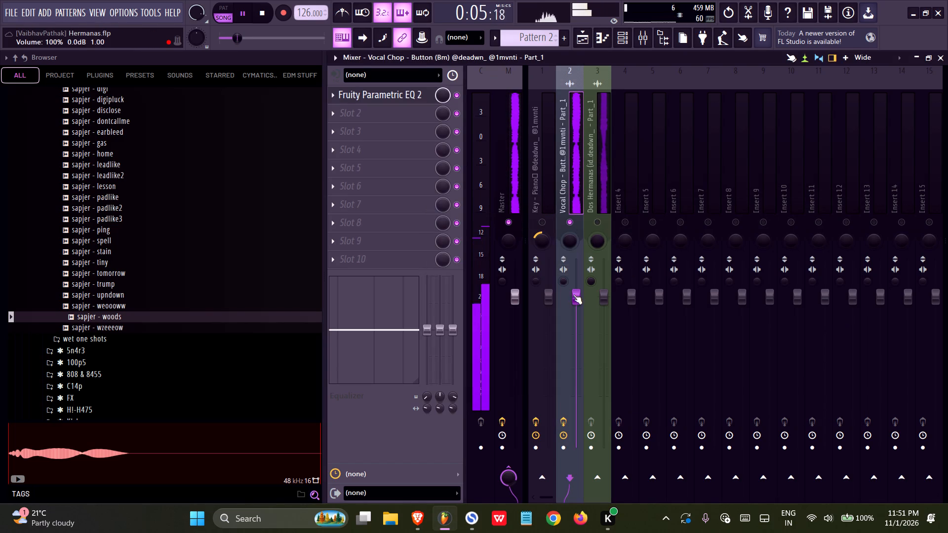
{"action": "left_click_drag", "start_coordinate": [574, 295], "coordinate": [569, 337]}
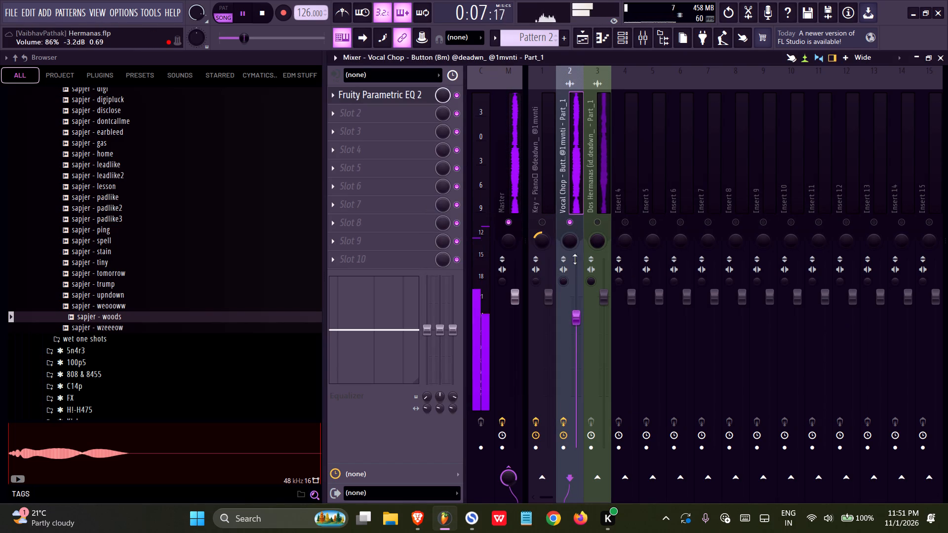
{"action": "left_click_drag", "start_coordinate": [570, 240], "coordinate": [569, 209]}
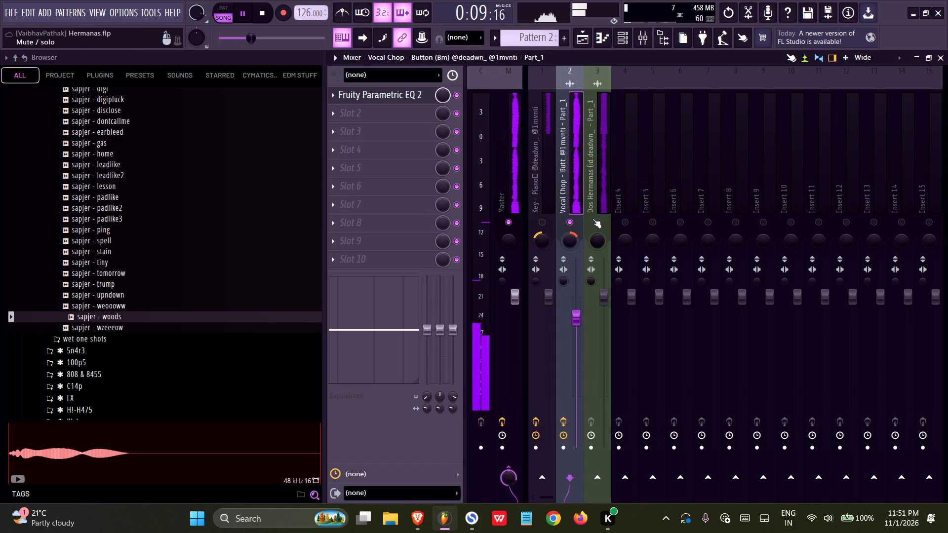
Solo the Dos Hermanas mixer insert and lower its fader slightly.
{"action": "left_click", "coordinate": [593, 219], "text": "ctrl"}
{"action": "left_click", "coordinate": [596, 178]}
{"action": "left_click_drag", "start_coordinate": [600, 284], "coordinate": [598, 329]}
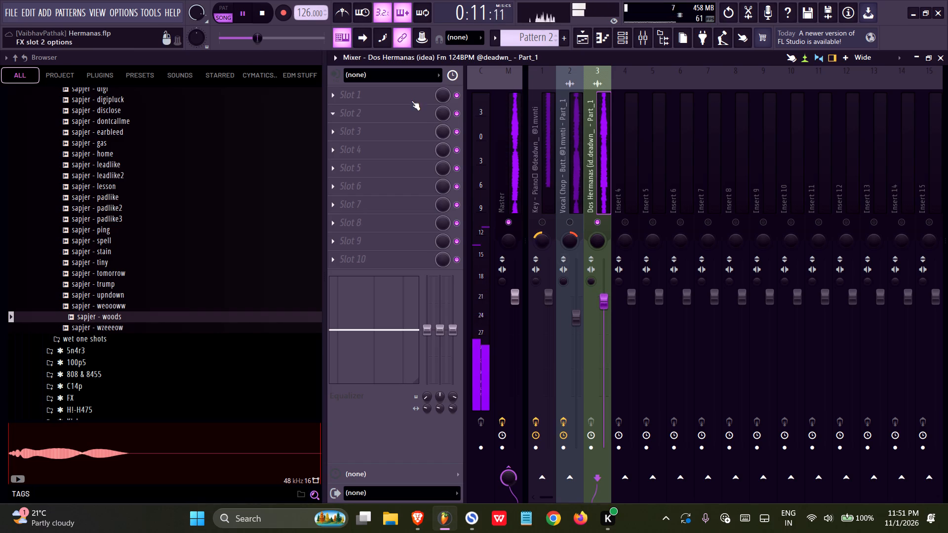
Load Fruity Parametric EQ 2 on the Dos Hermanas insert and cut the lows with band 1 at about 200 Hz.
{"action": "left_click", "coordinate": [411, 93]}
{"action": "left_click", "coordinate": [657, 282]}
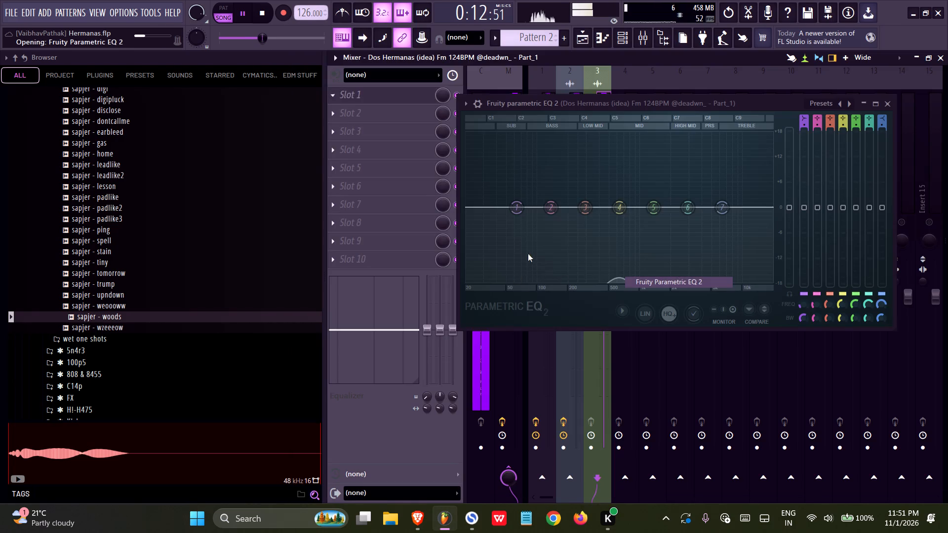
{"action": "left_click_drag", "start_coordinate": [523, 208], "coordinate": [662, 503]}
{"action": "left_click", "coordinate": [586, 50]}
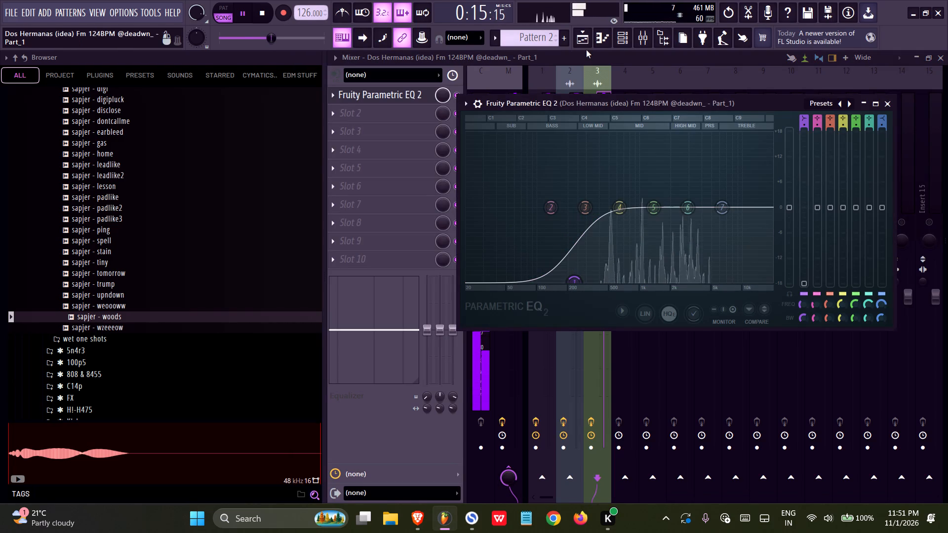
Turn off solo on the Dos Hermanas insert, restart the arrangement from bar 1 and save the project.
{"action": "left_click", "coordinate": [581, 39]}
{"action": "key", "text": "space"}
{"action": "left_click", "coordinate": [636, 38]}
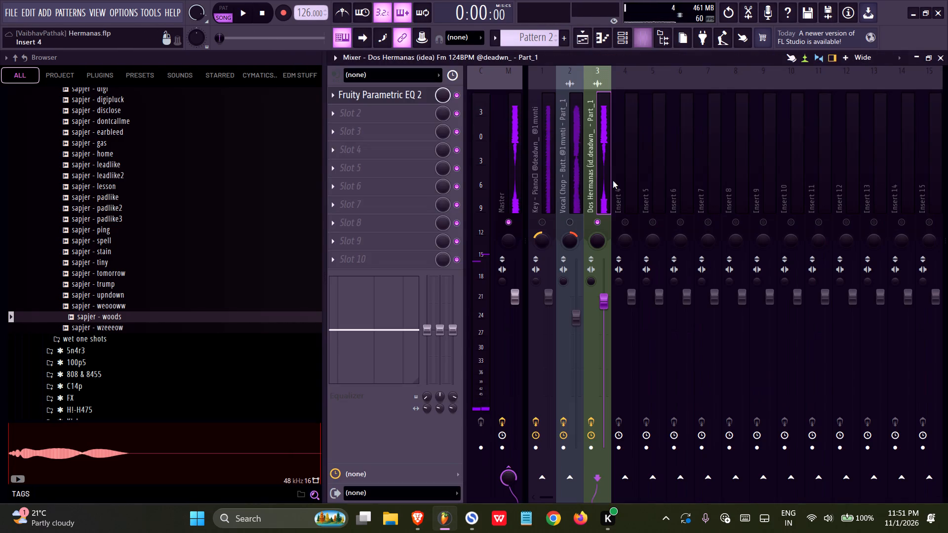
{"action": "left_click", "coordinate": [595, 217], "text": "ctrl"}
{"action": "key", "text": "space"}
{"action": "left_click", "coordinate": [576, 42]}
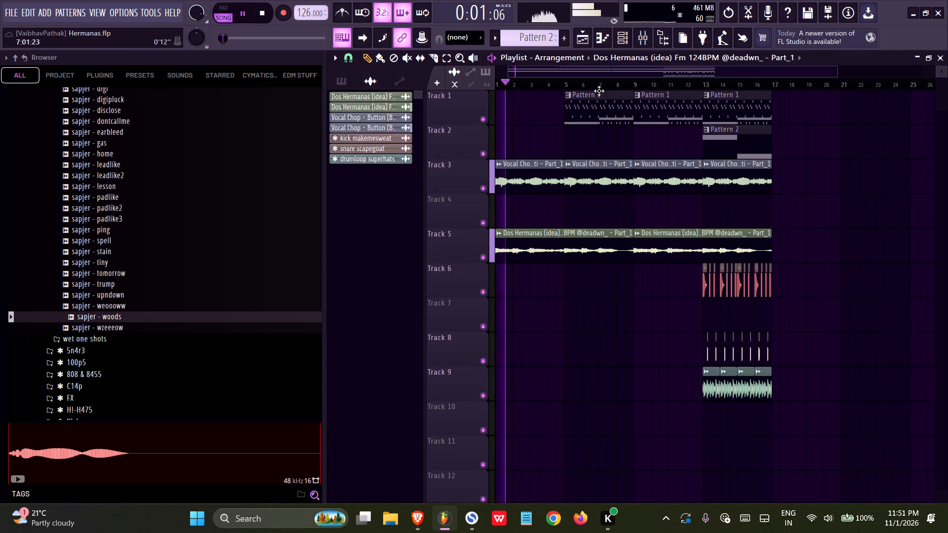
{"action": "key", "text": "ctrl+s"}
Collapse the Sapjer - Continuum Drum Kit folder in the browser and save the project.
{"action": "scroll", "coordinate": [125, 230], "scroll_direction": "up", "scroll_amount": 4}
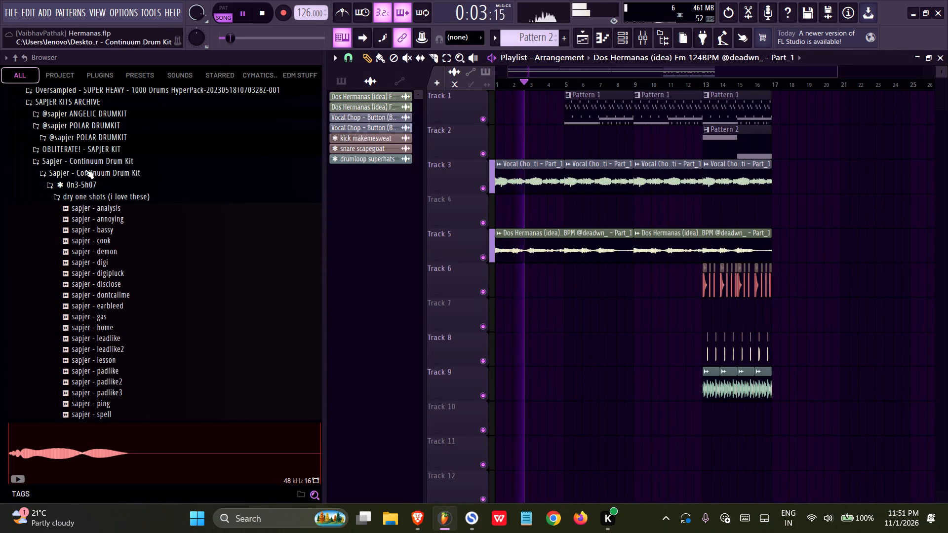
{"action": "left_click", "coordinate": [86, 166]}
{"action": "key", "text": "ctrl+s"}
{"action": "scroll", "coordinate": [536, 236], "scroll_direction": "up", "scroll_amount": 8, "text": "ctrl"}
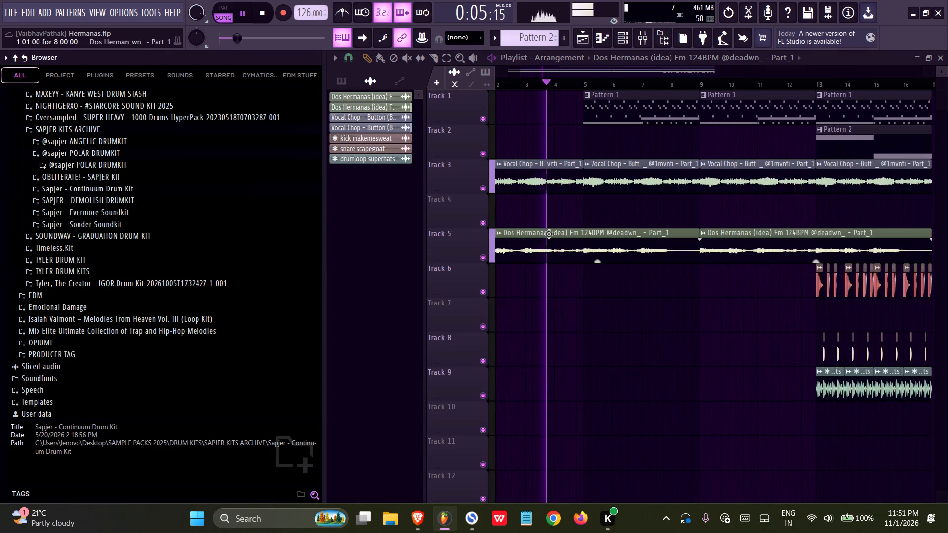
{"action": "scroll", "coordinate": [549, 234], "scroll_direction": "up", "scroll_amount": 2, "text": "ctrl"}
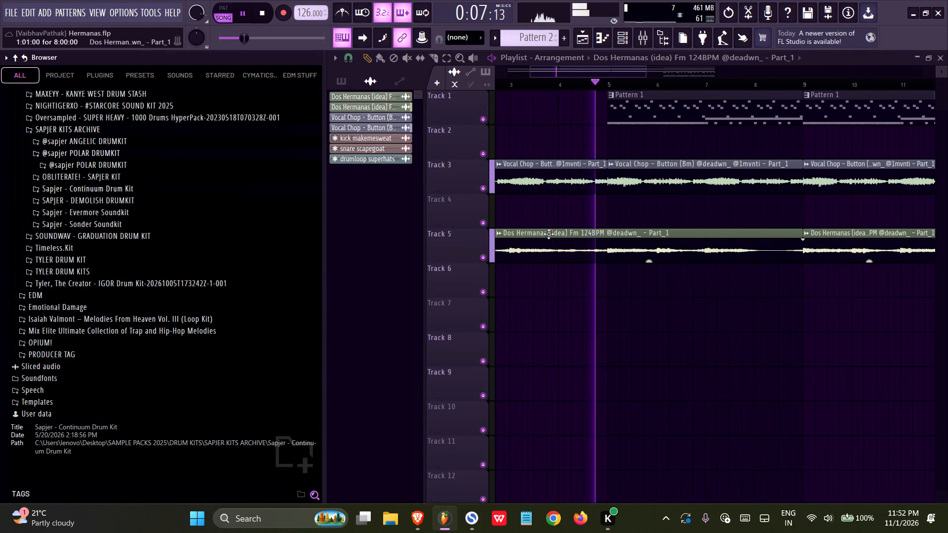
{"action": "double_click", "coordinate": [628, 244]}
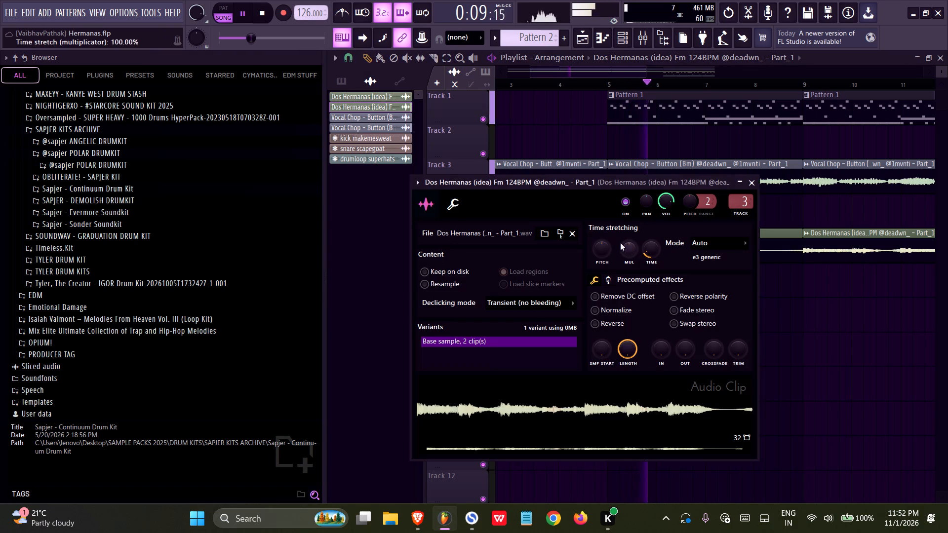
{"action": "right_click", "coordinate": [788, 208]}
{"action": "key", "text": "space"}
Open Pattern 1 in the piano roll and audition the piano keys between F#5 and A#5.
{"action": "double_click", "coordinate": [685, 109]}
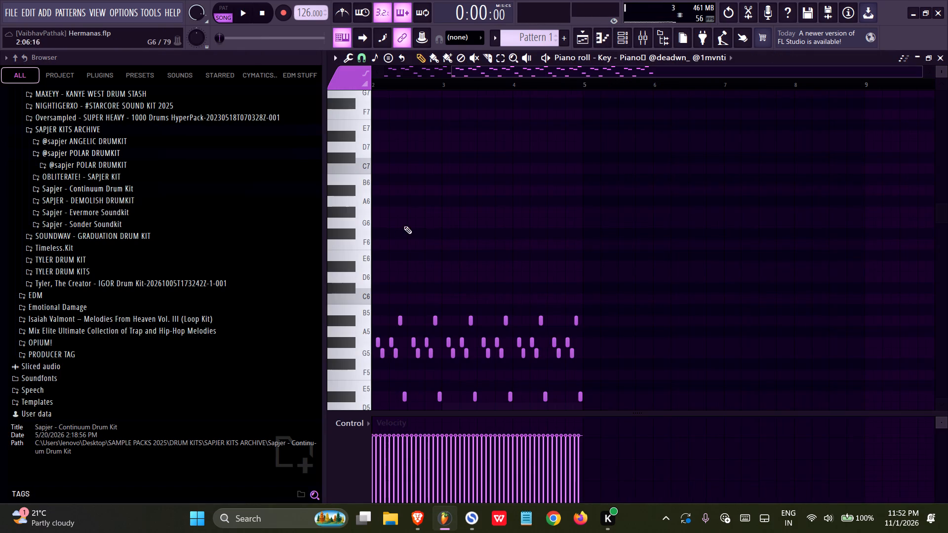
{"action": "scroll", "coordinate": [450, 198], "scroll_direction": "down", "scroll_amount": 4}
{"action": "left_click", "coordinate": [346, 233]}
{"action": "left_click", "coordinate": [371, 226]}
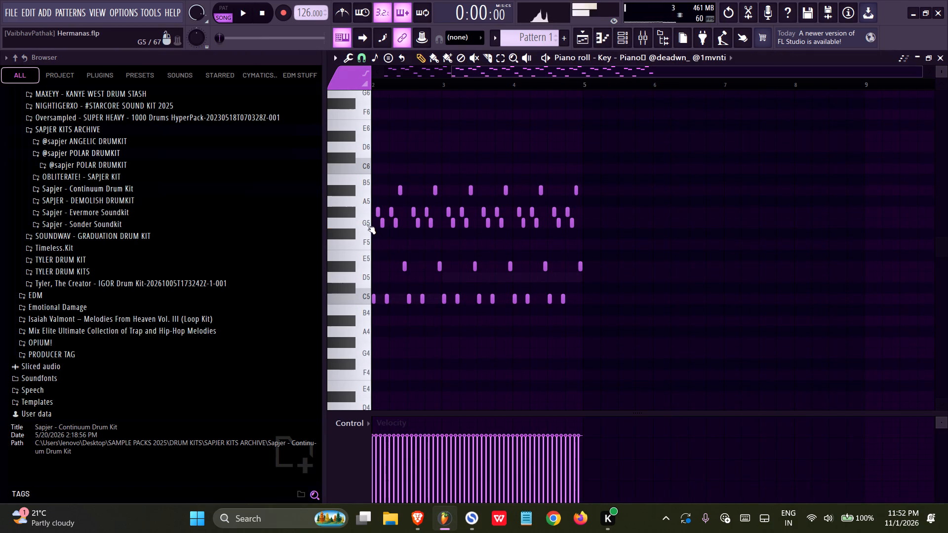
{"action": "left_click", "coordinate": [346, 211]}
{"action": "left_click", "coordinate": [361, 202]}
{"action": "left_click", "coordinate": [346, 189]}
{"action": "left_click", "coordinate": [351, 184]}
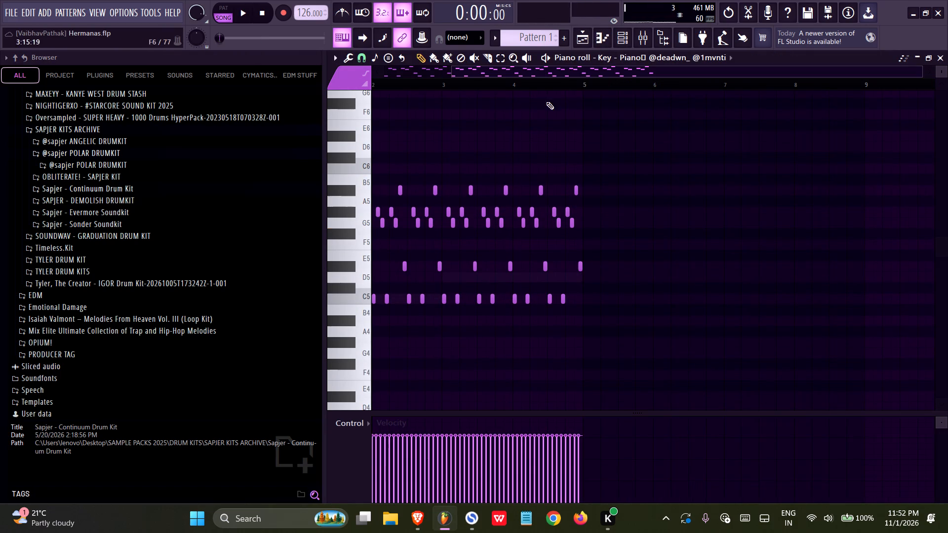
Raise the time-stretching pitch of the Dos Hermanas audio clip and preview the sample.
{"action": "left_click", "coordinate": [582, 40]}
{"action": "double_click", "coordinate": [568, 232]}
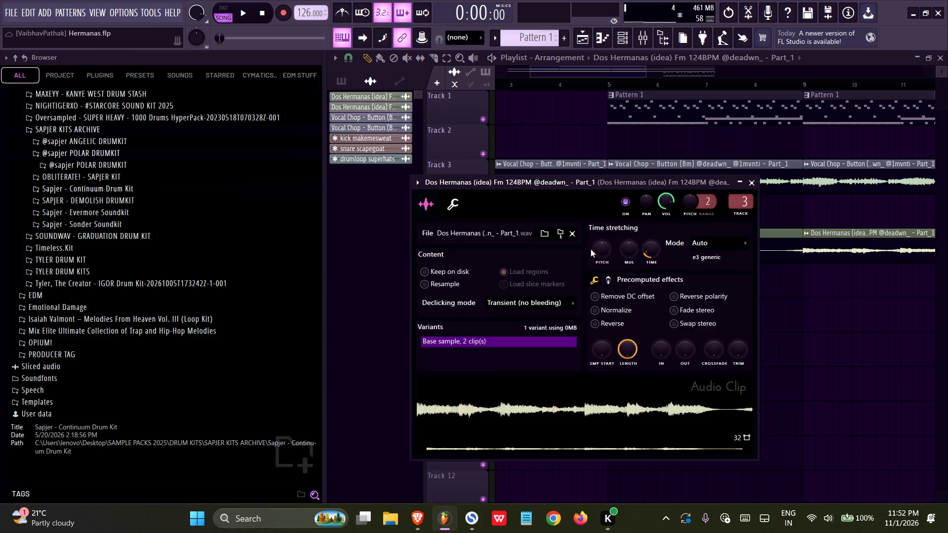
{"action": "left_click_drag", "start_coordinate": [595, 248], "coordinate": [597, 117]}
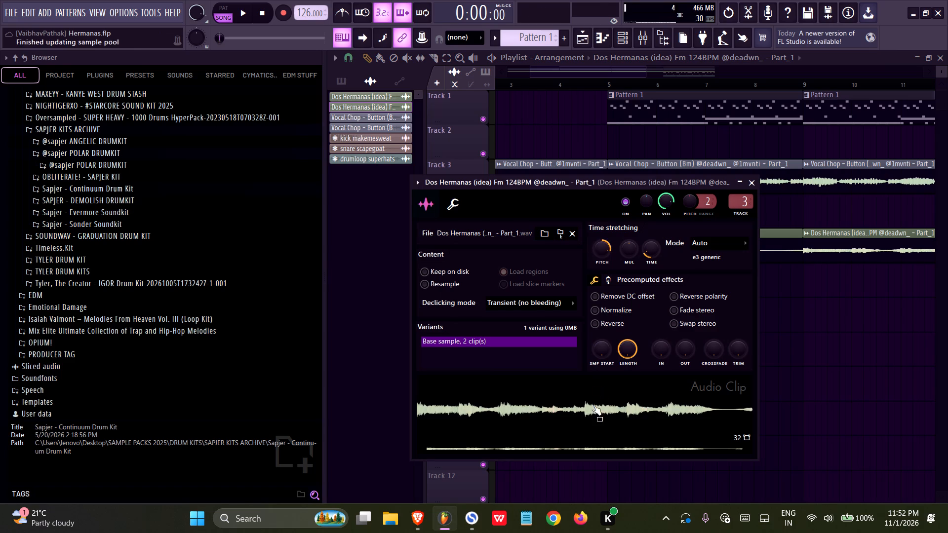
{"action": "left_click", "coordinate": [593, 405]}
{"action": "right_click", "coordinate": [798, 367]}
Play the arrangement from the start, jumping to about bar 11 to hear the transition into the drum section.
{"action": "key", "text": "space"}
{"action": "scroll", "coordinate": [558, 303], "scroll_direction": "down", "scroll_amount": 7, "text": "ctrl"}
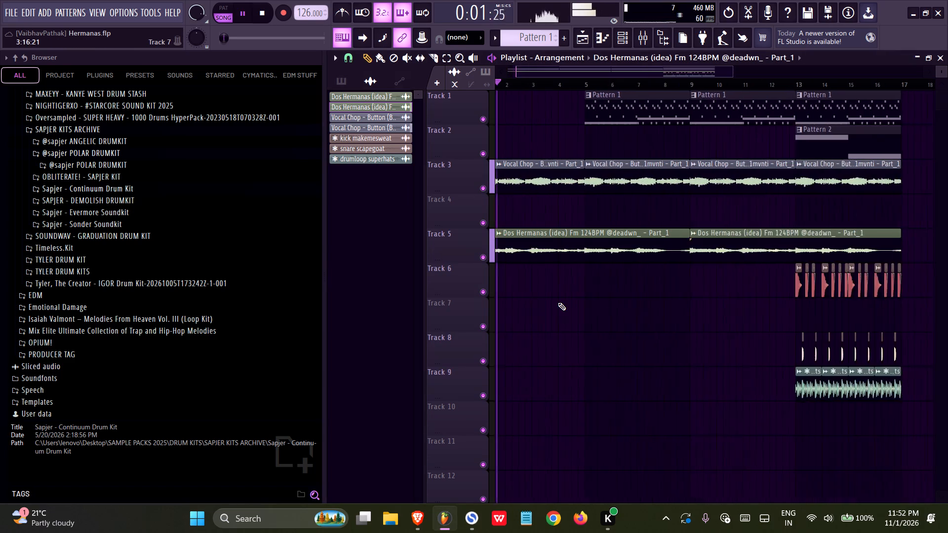
{"action": "scroll", "coordinate": [558, 303], "scroll_direction": "down", "scroll_amount": 5, "text": "ctrl"}
{"action": "scroll", "coordinate": [656, 210], "scroll_direction": "up", "scroll_amount": 2}
{"action": "left_click", "coordinate": [640, 79]}
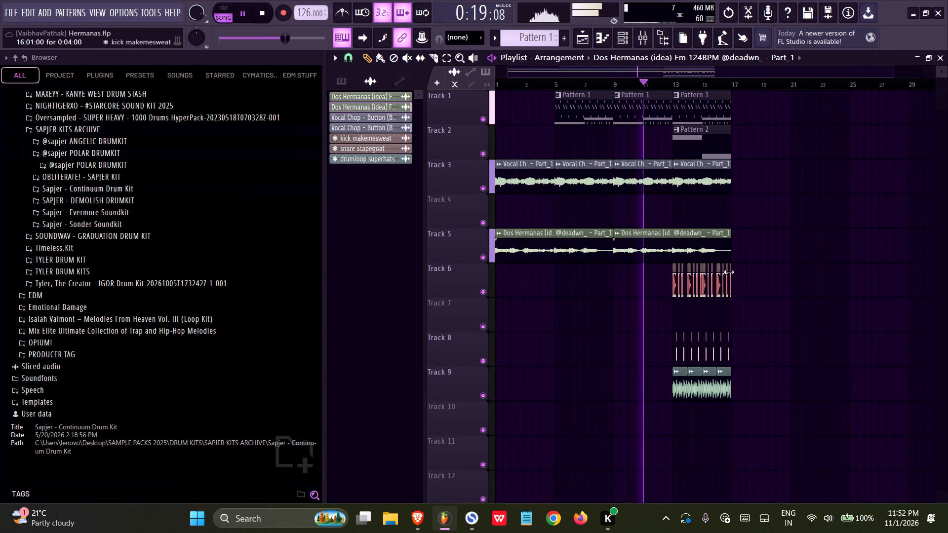
{"action": "scroll", "coordinate": [730, 272], "scroll_direction": "up", "scroll_amount": 5, "text": "ctrl"}
{"action": "scroll", "coordinate": [671, 274], "scroll_direction": "down", "scroll_amount": 5, "text": "ctrl"}
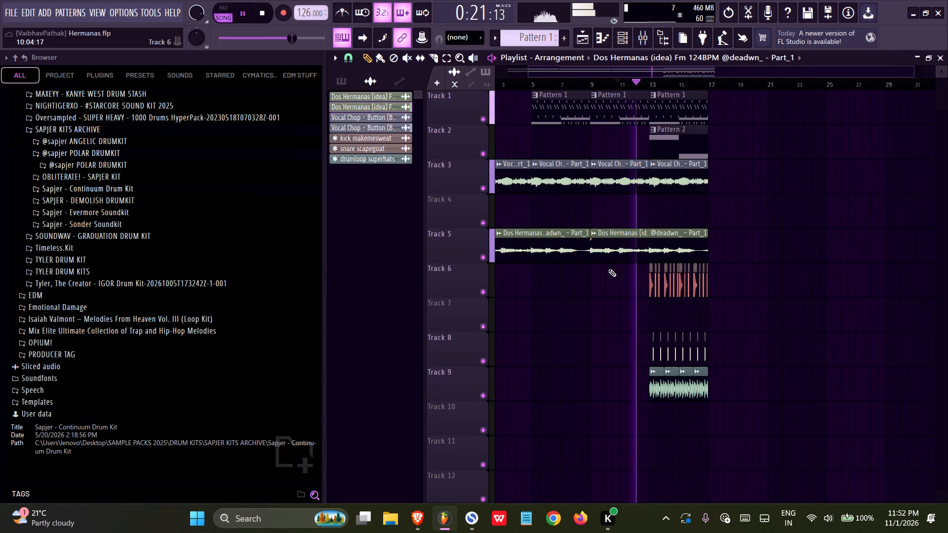
{"action": "scroll", "coordinate": [608, 269], "scroll_direction": "up", "scroll_amount": 6, "text": "ctrl"}
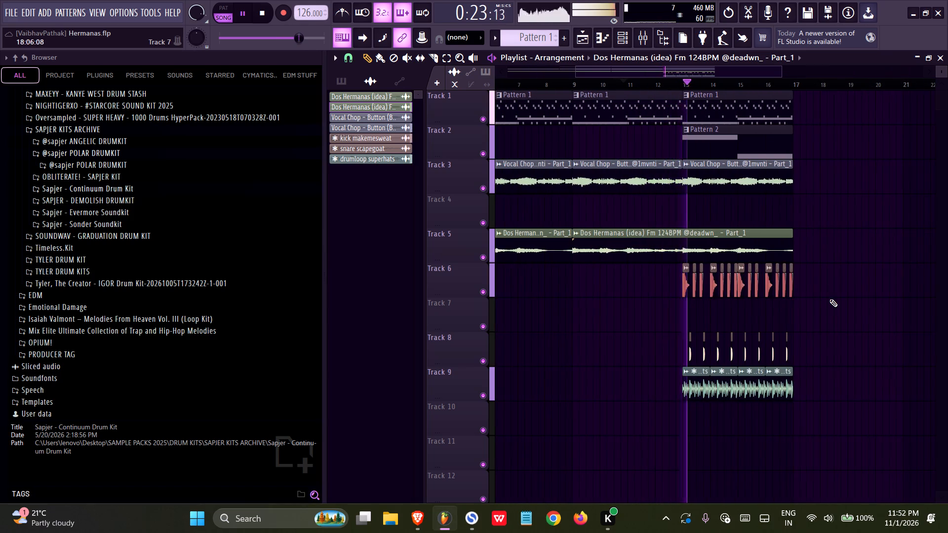
{"action": "scroll", "coordinate": [838, 301], "scroll_direction": "up", "scroll_amount": 4, "text": "ctrl"}
Delete the Vocal Chop clips at bars 9 and 13 and the Dos Hermanas clip at bar 9.
{"action": "right_click", "coordinate": [711, 179]}
{"action": "right_click", "coordinate": [659, 250]}
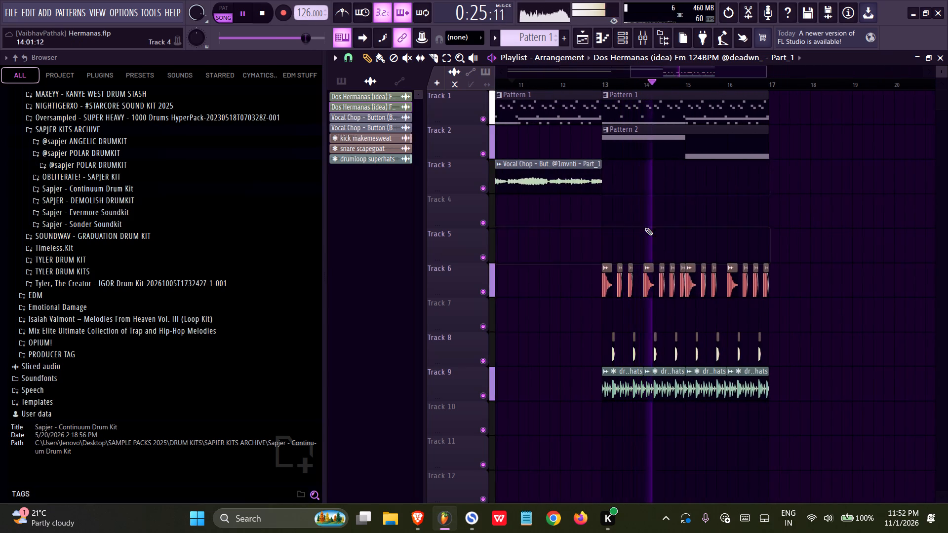
{"action": "right_click_drag", "start_coordinate": [608, 190], "coordinate": [573, 173]}
Duplicate the Pattern 1, Pattern 2 and drum clips of bars 13 to 16 to bar 17, and save.
{"action": "scroll", "coordinate": [652, 203], "scroll_direction": "down", "scroll_amount": 10, "text": "ctrl"}
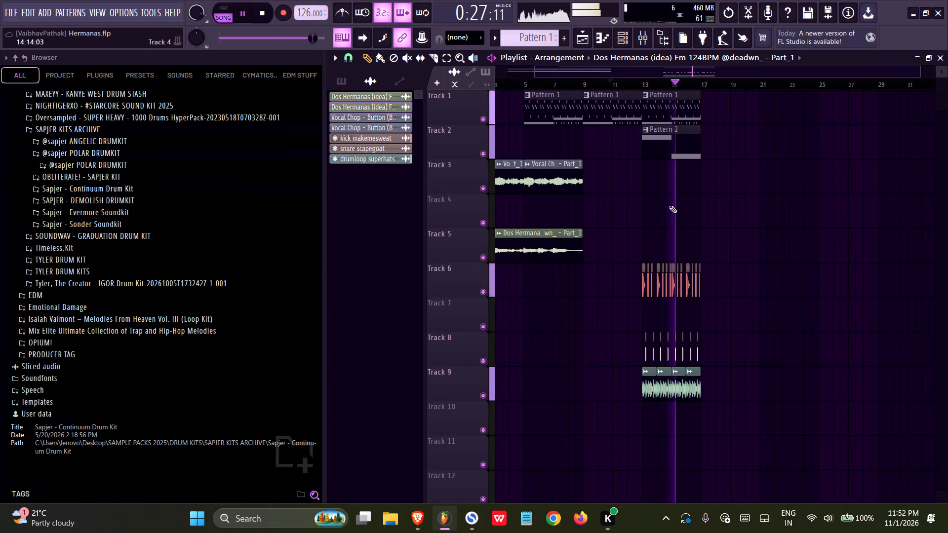
{"action": "scroll", "coordinate": [669, 205], "scroll_direction": "up", "scroll_amount": 10, "text": "ctrl"}
{"action": "left_click_drag", "start_coordinate": [766, 105], "coordinate": [620, 352], "text": "ctrl"}
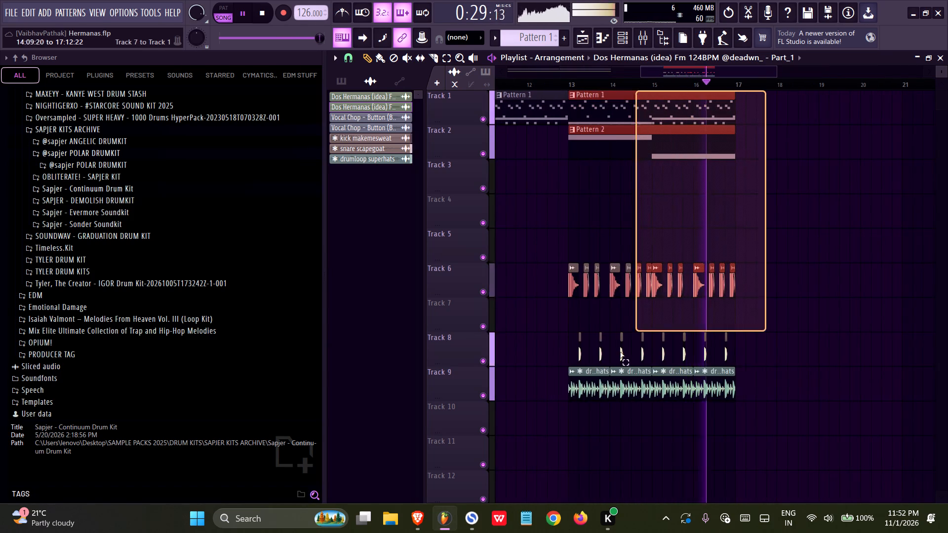
{"action": "left_click_drag", "start_coordinate": [620, 352], "coordinate": [575, 399], "text": "ctrl"}
{"action": "key", "text": "ctrl+b"}
{"action": "scroll", "coordinate": [736, 258], "scroll_direction": "down", "scroll_amount": 5, "text": "ctrl"}
{"action": "key", "text": "ctrl+s"}
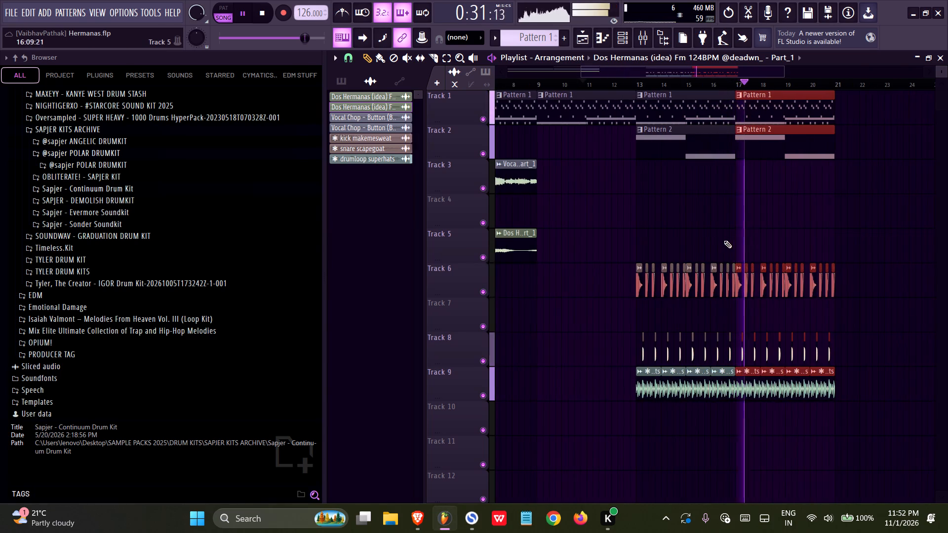
Delete the Pattern 1 and Pattern 2 clips at bars 13 and 17, keeping the drum clips, and save the project.
{"action": "right_click", "coordinate": [736, 191]}
{"action": "right_click_drag", "start_coordinate": [698, 107], "coordinate": [712, 108]}
{"action": "right_click", "coordinate": [787, 108]}
{"action": "right_click_drag", "start_coordinate": [787, 108], "coordinate": [743, 132]}
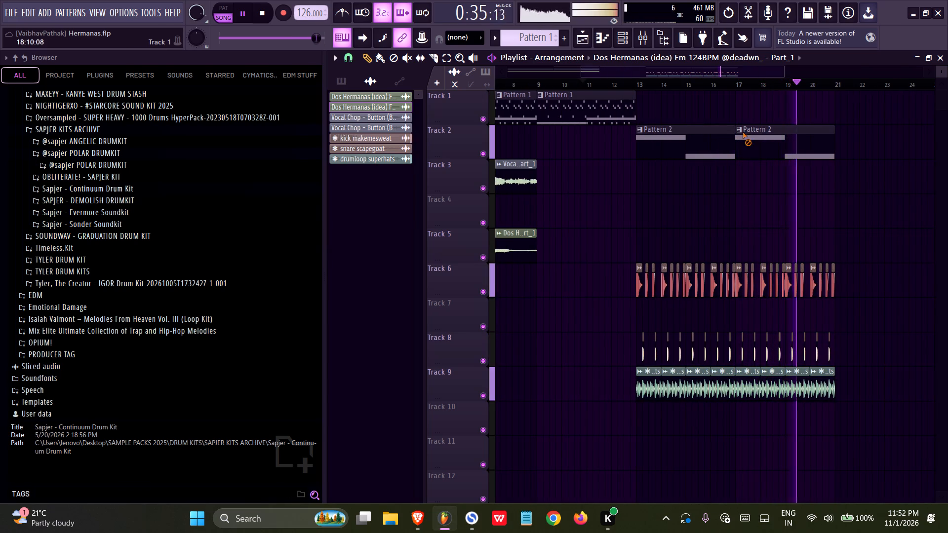
{"action": "right_click_drag", "start_coordinate": [743, 132], "coordinate": [707, 140]}
{"action": "key", "text": "ctrl+s"}
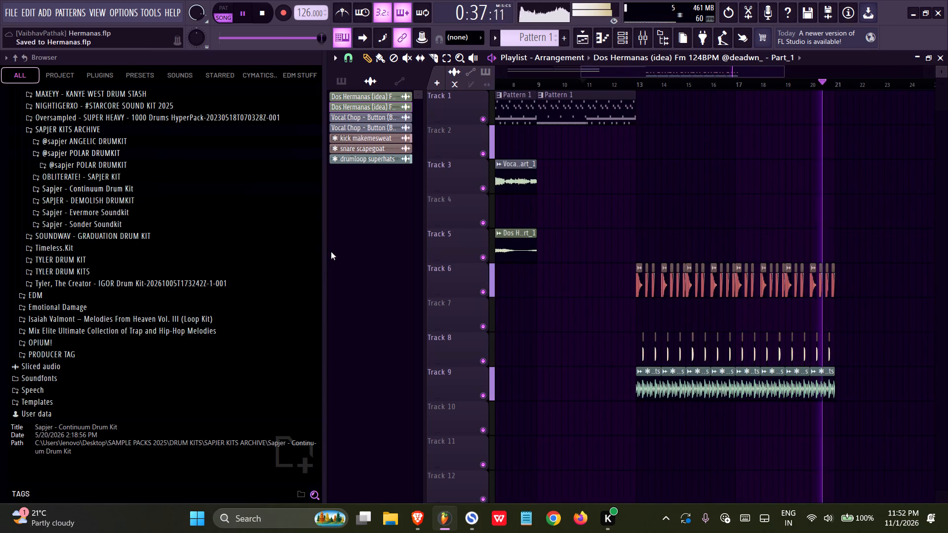
Stop playback, check the Timeless.Kit folder in the browser and collapse SAPJER KITS ARCHIVE.
{"action": "key", "text": "space"}
{"action": "left_click", "coordinate": [68, 250]}
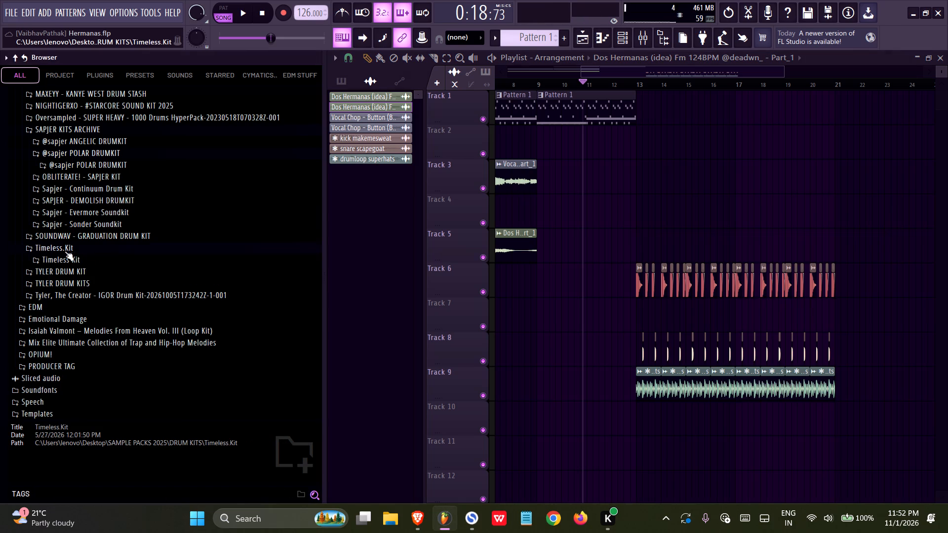
{"action": "left_click", "coordinate": [67, 243]}
{"action": "scroll", "coordinate": [64, 261], "scroll_direction": "up", "scroll_amount": 2}
{"action": "left_click", "coordinate": [78, 216]}
Open the SUNFLOWER Sample Pack inside the GROOVE GARDEN Production Suite folder.
{"action": "scroll", "coordinate": [51, 265], "scroll_direction": "up", "scroll_amount": 3}
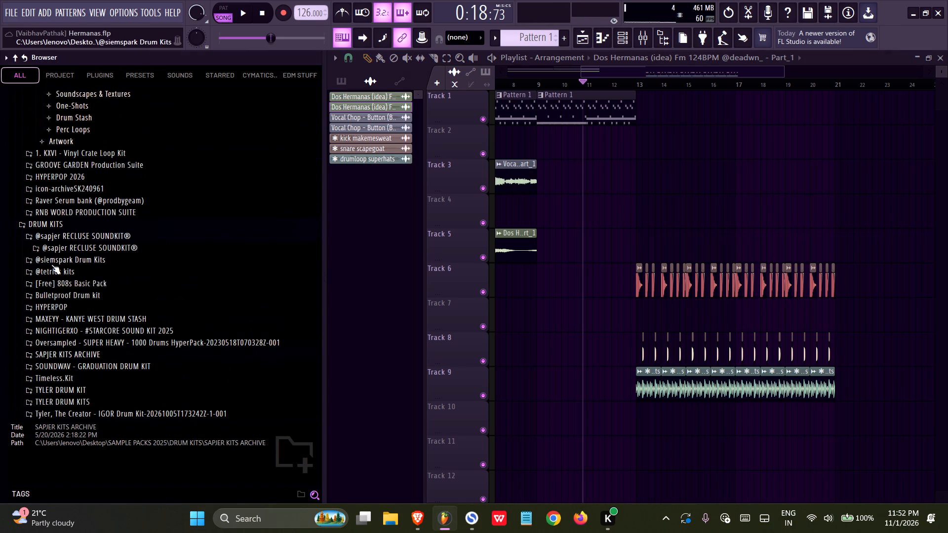
{"action": "scroll", "coordinate": [51, 265], "scroll_direction": "up", "scroll_amount": 3}
{"action": "left_click", "coordinate": [65, 292]}
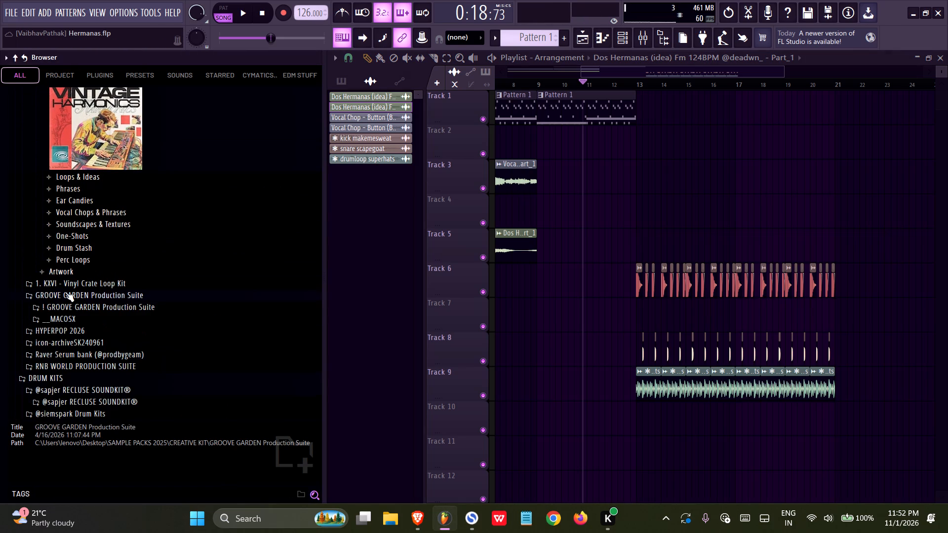
{"action": "left_click", "coordinate": [64, 293]}
{"action": "left_click", "coordinate": [61, 298]}
{"action": "left_click", "coordinate": [57, 305]}
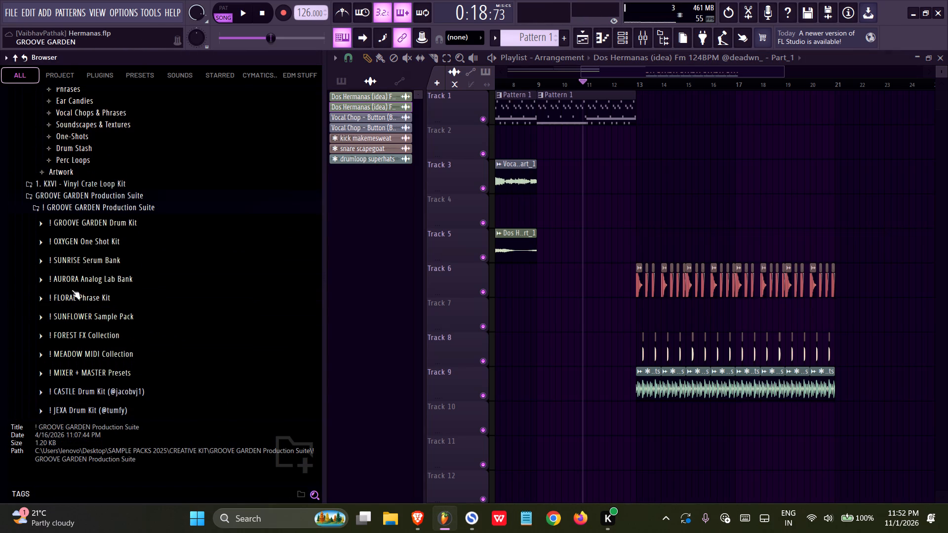
{"action": "left_click", "coordinate": [89, 319]}
Audition loops in the SUNFLOWER Sample Pack and place Gymnasium 125 (F# min) on Track 4.
{"action": "left_click", "coordinate": [89, 319]}
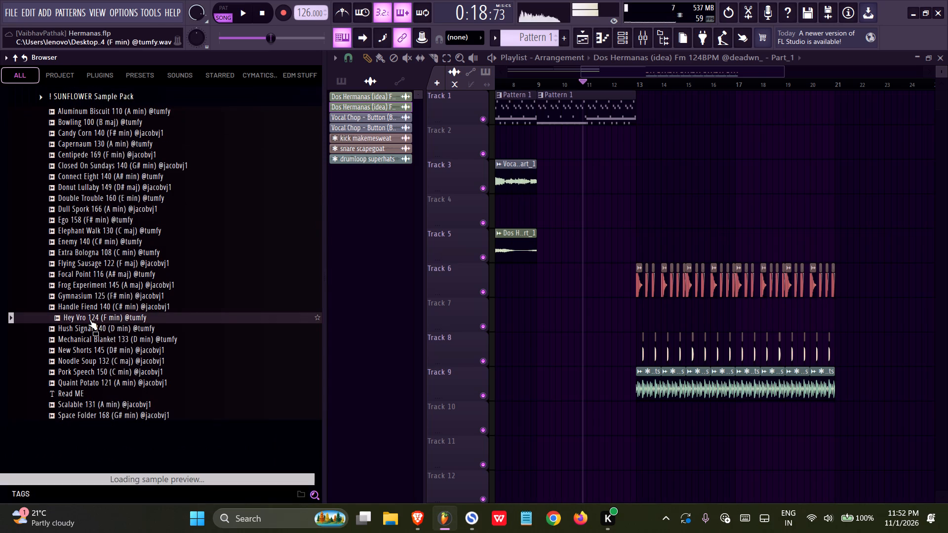
{"action": "left_click", "coordinate": [91, 295]}
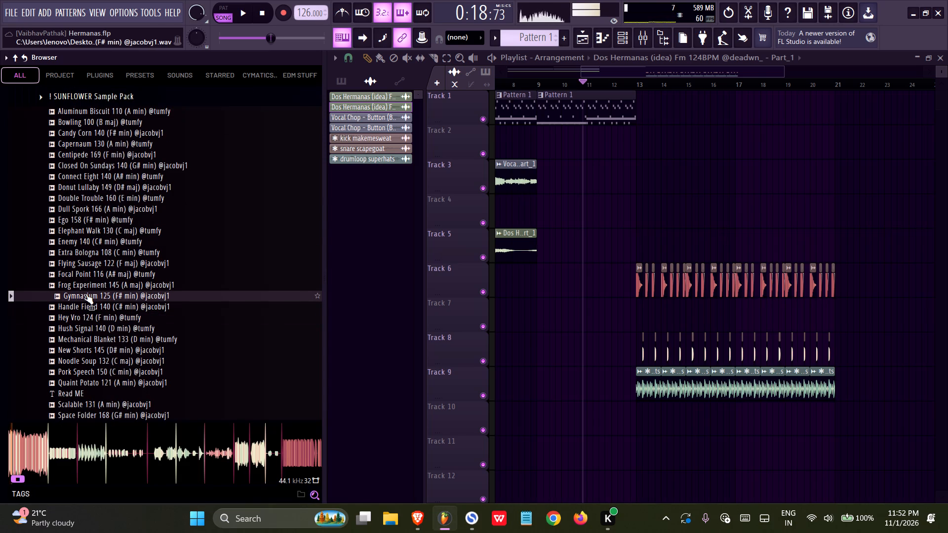
{"action": "left_click_drag", "start_coordinate": [85, 294], "coordinate": [541, 383]}
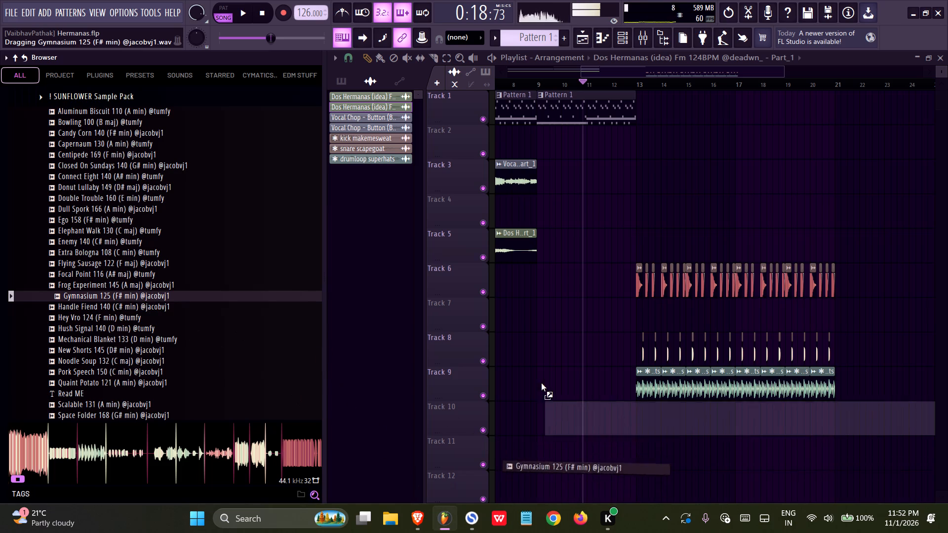
{"action": "left_click_drag", "start_coordinate": [541, 383], "coordinate": [523, 214]}
Delete the vocal chop, Pattern 1 and Dos Hermanas clips from Tracks 3, 1 and 5.
{"action": "right_click", "coordinate": [571, 179]}
{"action": "right_click", "coordinate": [640, 180]}
{"action": "right_click", "coordinate": [643, 121]}
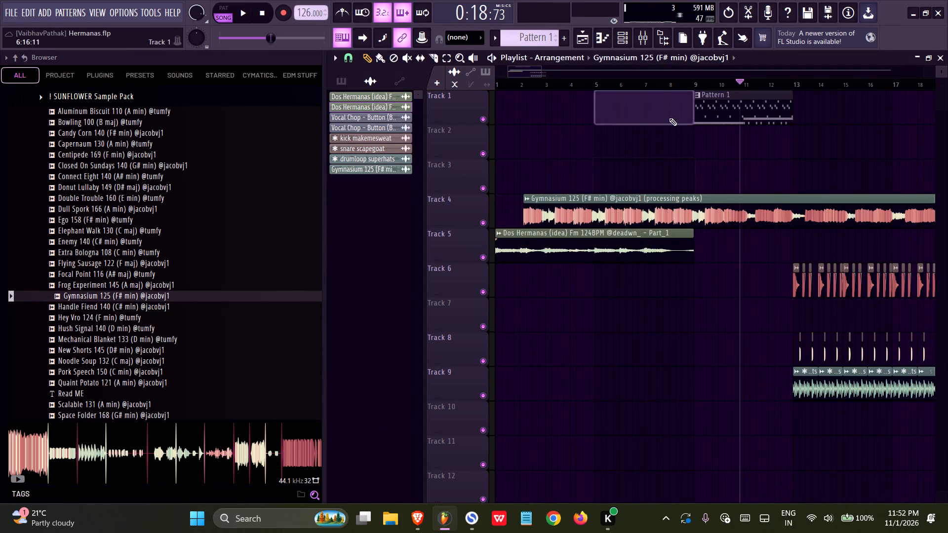
{"action": "right_click", "coordinate": [712, 114]}
{"action": "right_click", "coordinate": [553, 251]}
Move the Gymnasium clip on Track 4 to bar 1 and set its sample tempo to 125 BPM.
{"action": "left_click_drag", "start_coordinate": [588, 213], "coordinate": [291, 214]}
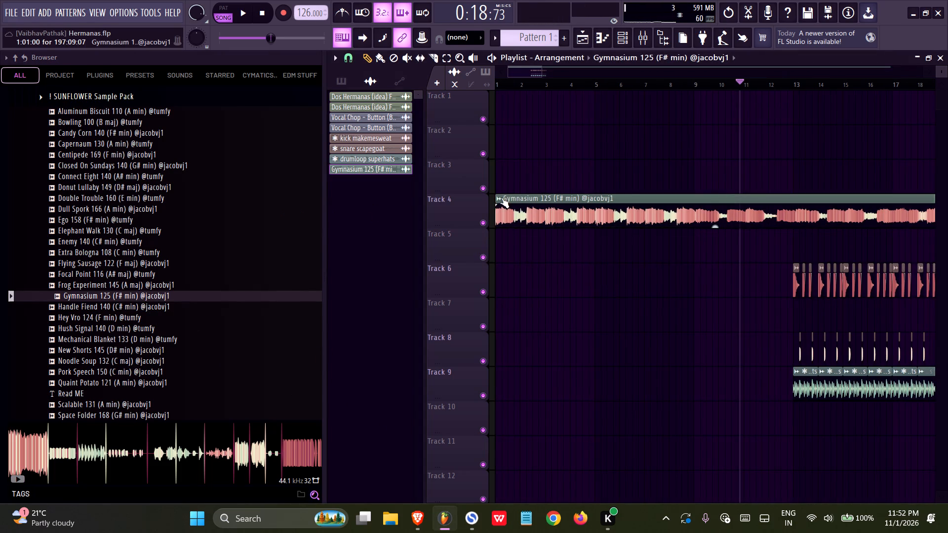
{"action": "left_click", "coordinate": [501, 197]}
{"action": "left_click", "coordinate": [592, 295]}
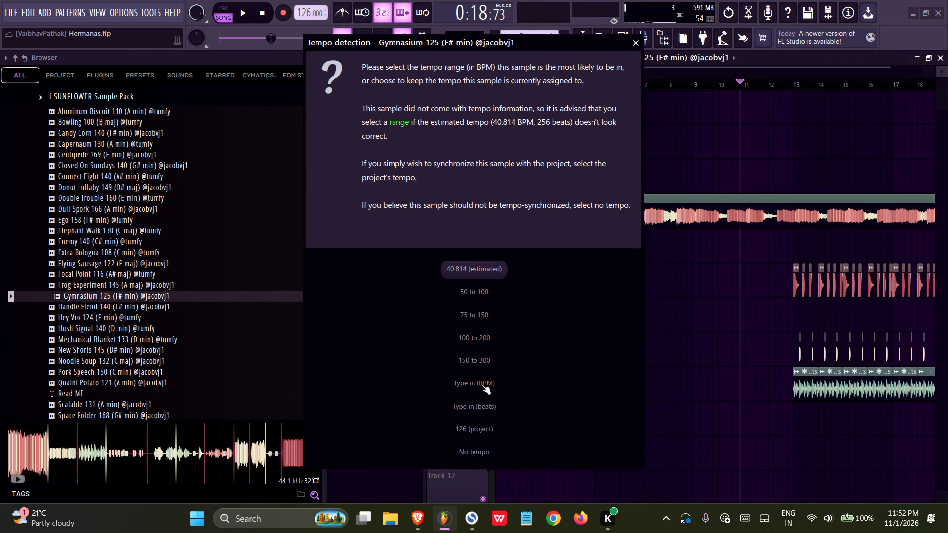
{"action": "left_click", "coordinate": [482, 385]}
{"action": "type", "text": "12"}
{"action": "key", "text": "5"}
{"action": "key", "text": "Return"}
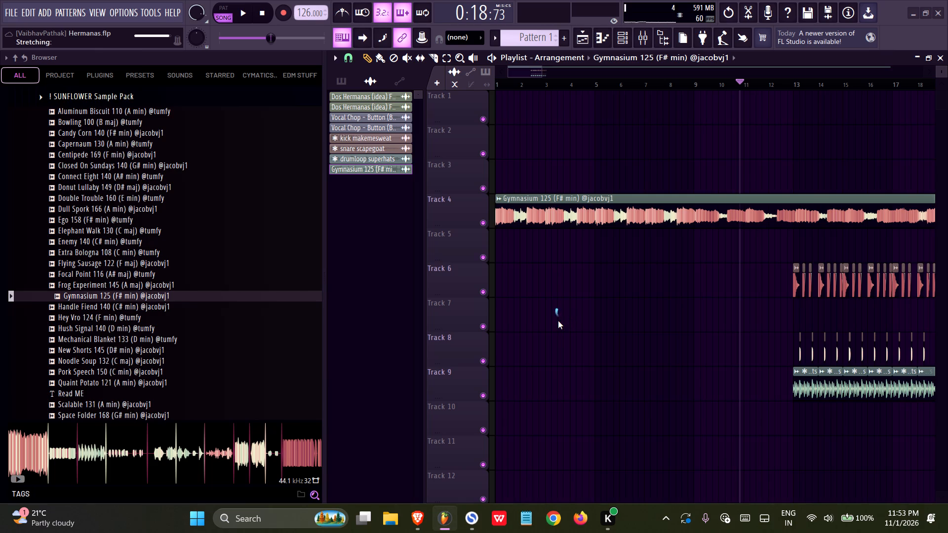
Check the Gymnasium clip's channel settings and play the loop into the drums at bar 13.
{"action": "double_click", "coordinate": [555, 210]}
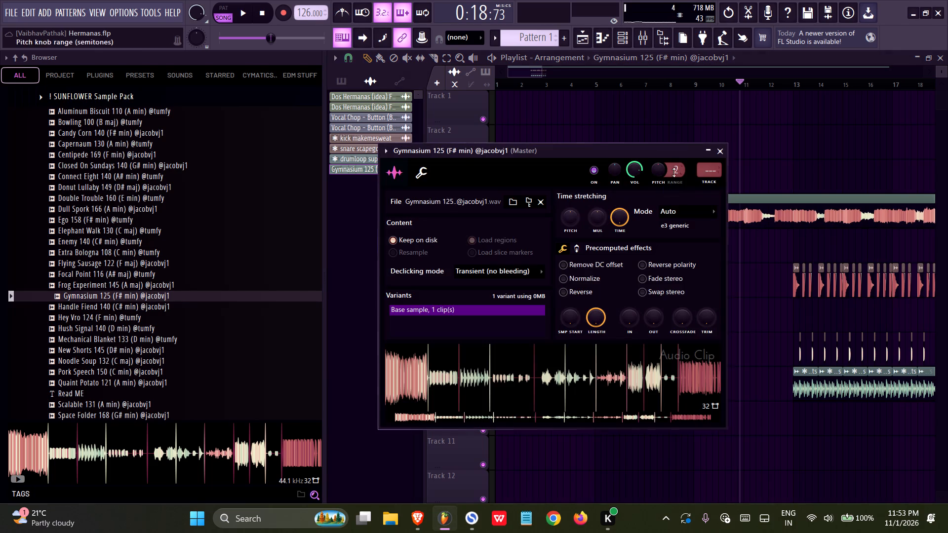
{"action": "scroll", "coordinate": [694, 167], "scroll_direction": "up", "scroll_amount": 2}
{"action": "key", "text": "space"}
{"action": "right_click", "coordinate": [684, 126]}
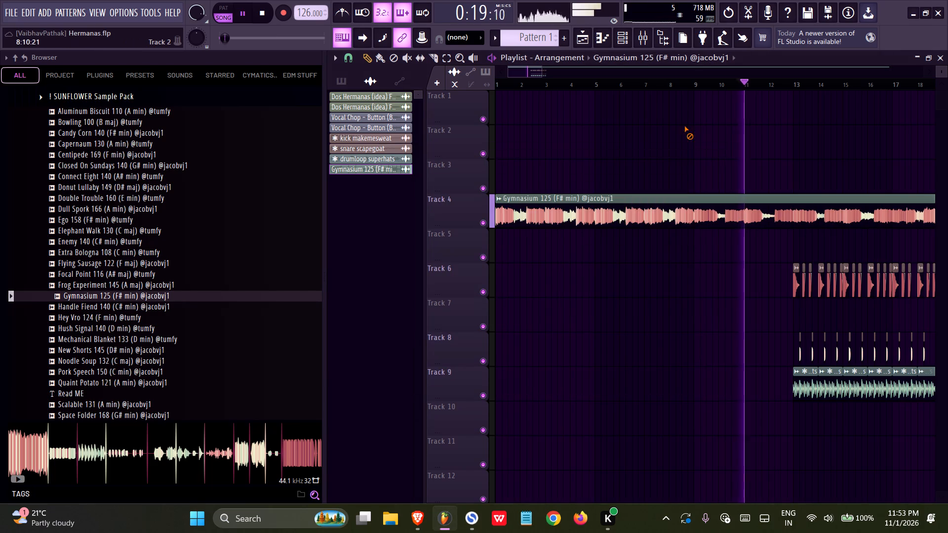
{"action": "scroll", "coordinate": [802, 228], "scroll_direction": "up", "scroll_amount": 7, "text": "ctrl"}
{"action": "middle_click_drag", "start_coordinate": [758, 247], "coordinate": [518, 245]}
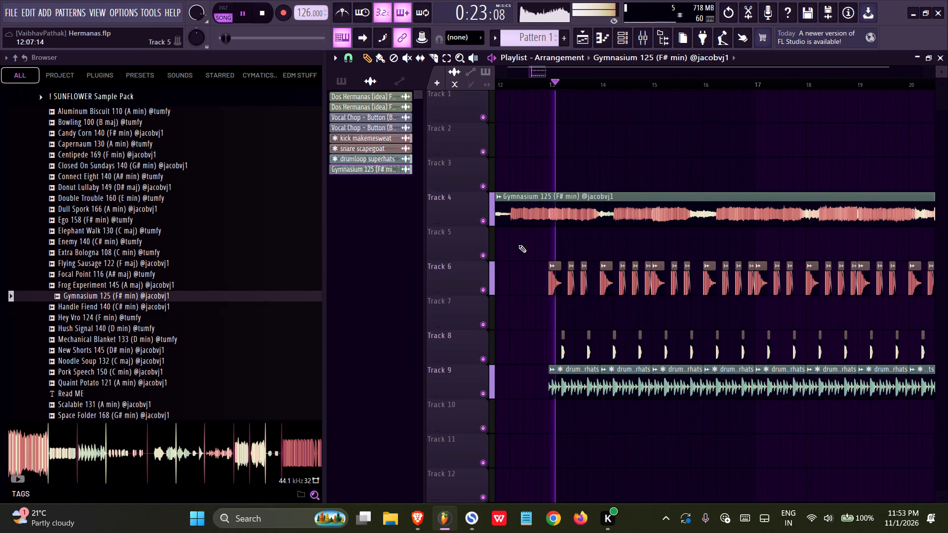
Save the project and collapse the SUNFLOWER Sample Pack folder.
{"action": "scroll", "coordinate": [518, 245], "scroll_direction": "down", "scroll_amount": 6, "text": "ctrl"}
{"action": "key", "text": "ctrl+s"}
{"action": "scroll", "coordinate": [78, 222], "scroll_direction": "up", "scroll_amount": 5}
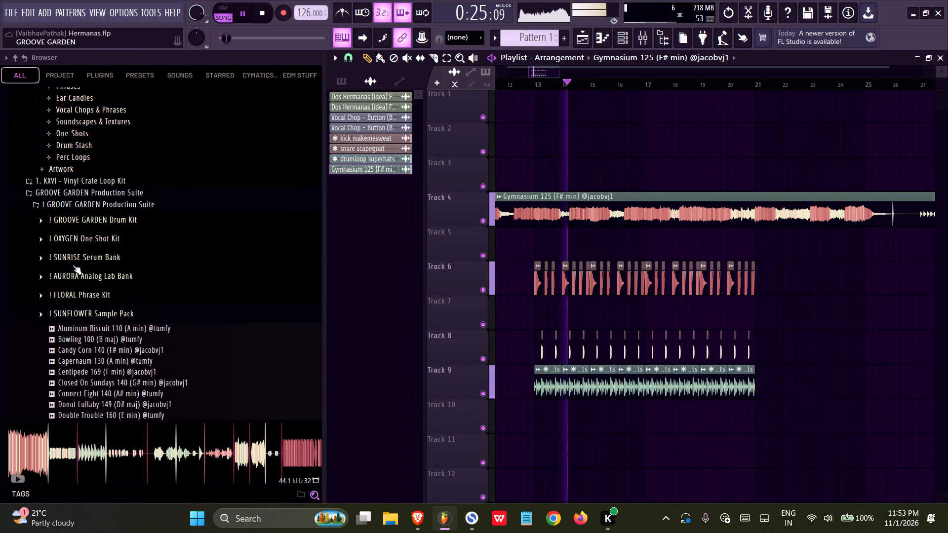
{"action": "left_click", "coordinate": [92, 314]}
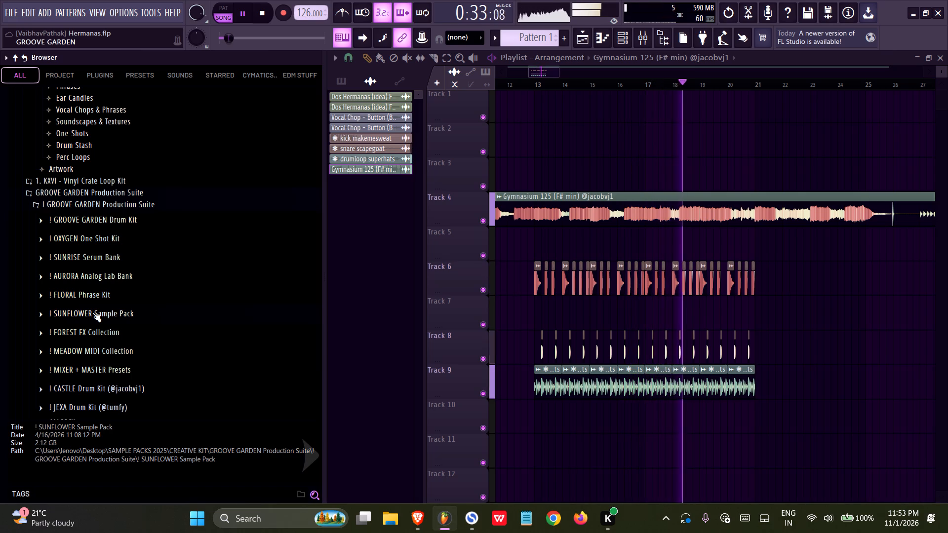
Duplicate the drum clips of bars 13 to 20 on Tracks 6, 8 and 9 to bar 21, and save.
{"action": "scroll", "coordinate": [541, 358], "scroll_direction": "down", "scroll_amount": 3, "text": "ctrl"}
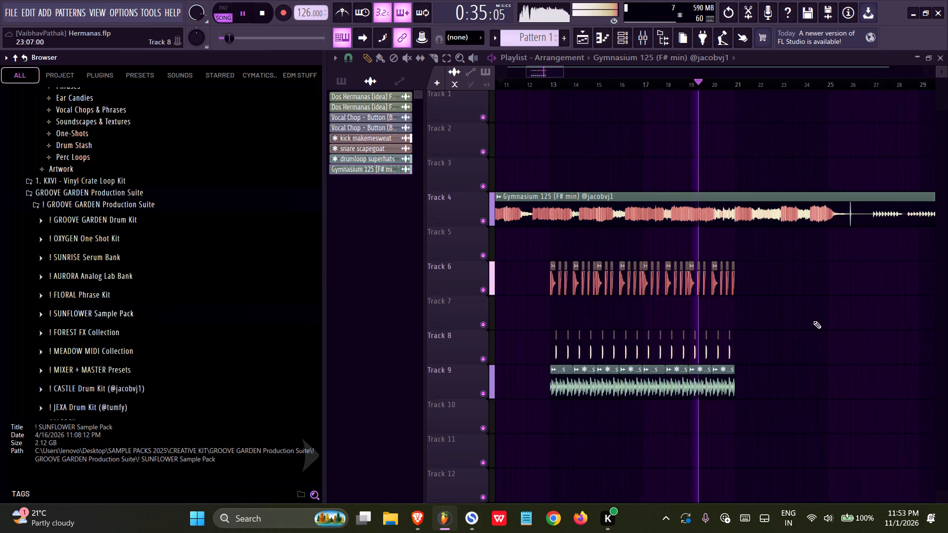
{"action": "scroll", "coordinate": [813, 321], "scroll_direction": "down", "scroll_amount": 1, "text": "ctrl"}
{"action": "left_click_drag", "start_coordinate": [800, 279], "coordinate": [514, 373], "text": "ctrl"}
{"action": "key", "text": "ctrl+b"}
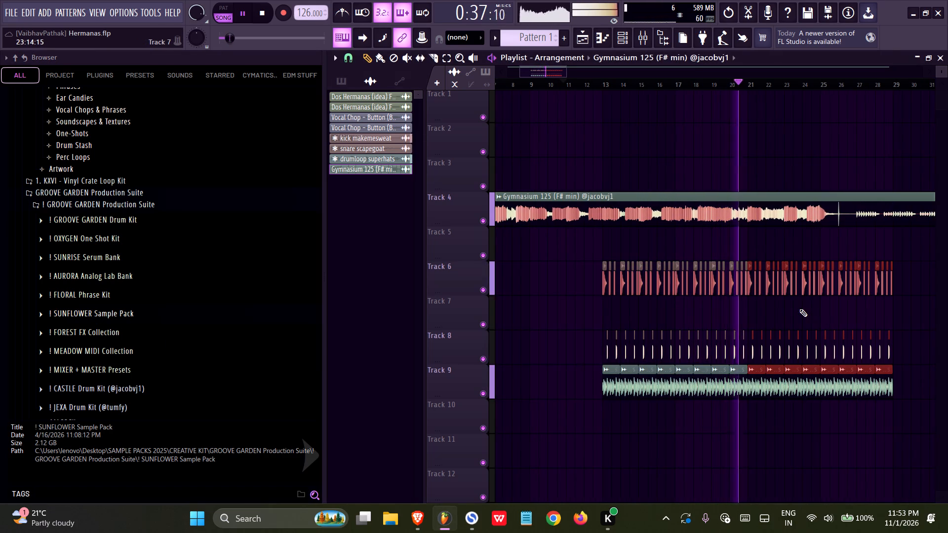
{"action": "key", "text": "ctrl+s"}
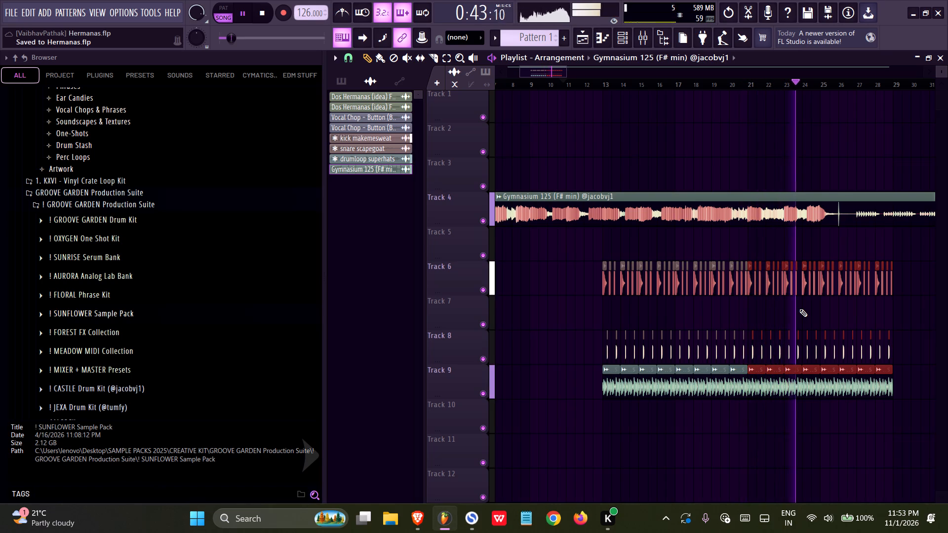
Move all drum clips on Tracks 6, 8 and 9 to start at bar 1, play from the start and save.
{"action": "scroll", "coordinate": [819, 321], "scroll_direction": "down", "scroll_amount": 4, "text": "ctrl"}
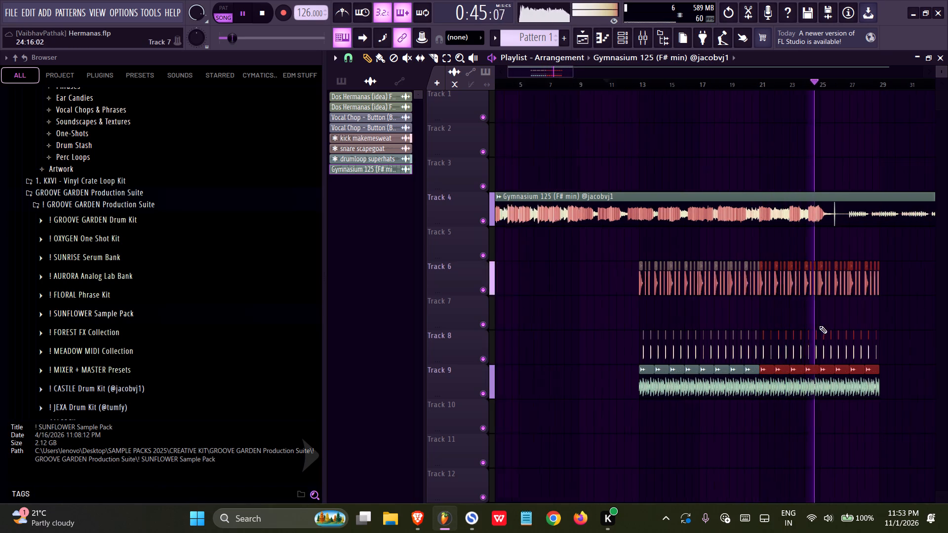
{"action": "scroll", "coordinate": [817, 317], "scroll_direction": "down", "scroll_amount": 4, "text": "ctrl"}
{"action": "left_click_drag", "start_coordinate": [851, 271], "coordinate": [537, 416], "text": "ctrl"}
{"action": "key", "text": "space"}
{"action": "left_click_drag", "start_coordinate": [654, 381], "coordinate": [502, 386]}
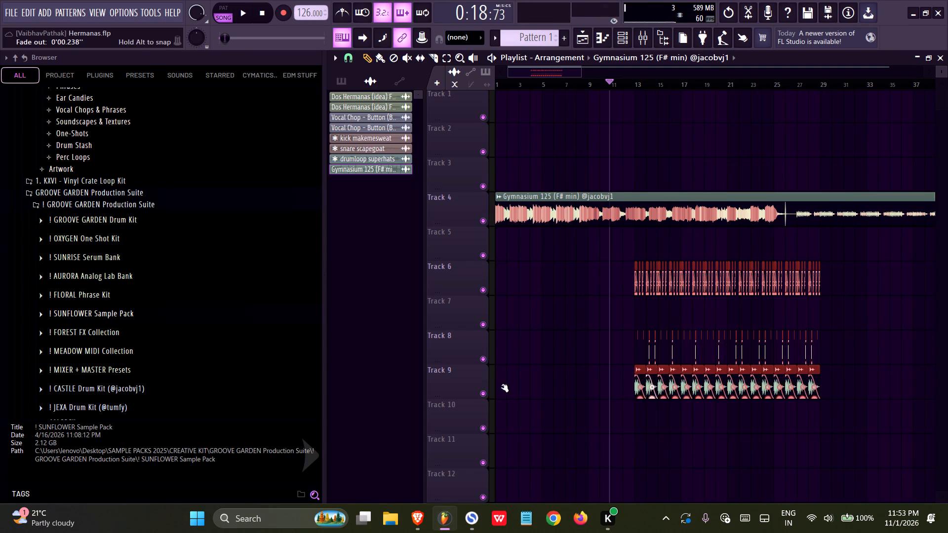
{"action": "left_click_drag", "start_coordinate": [502, 386], "coordinate": [500, 386]}
{"action": "key", "text": "ctrl+z"}
{"action": "scroll", "coordinate": [643, 386], "scroll_direction": "up", "scroll_amount": 7, "text": "ctrl"}
{"action": "left_click_drag", "start_coordinate": [636, 389], "coordinate": [306, 402]}
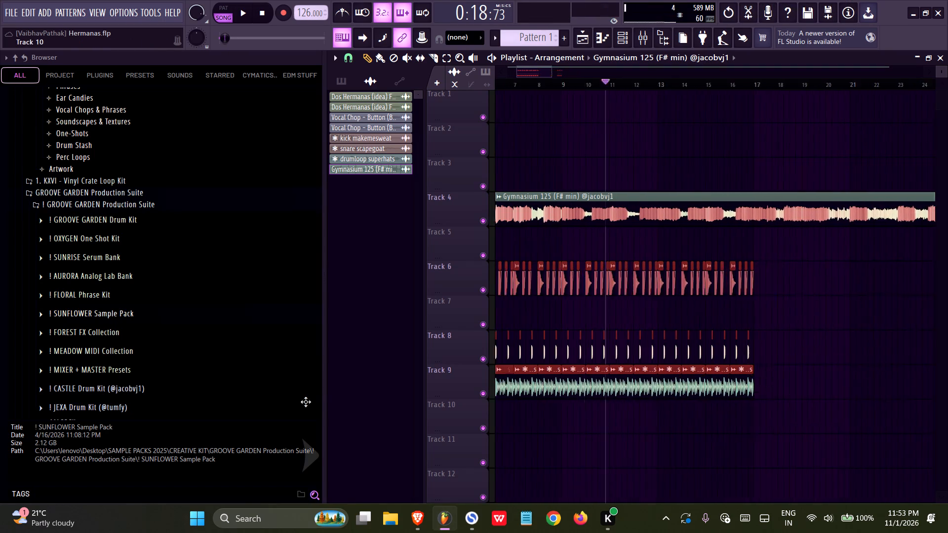
{"action": "left_click_drag", "start_coordinate": [306, 402], "coordinate": [197, 402]}
{"action": "left_click_drag", "start_coordinate": [507, 84], "coordinate": [406, 99]}
{"action": "key", "text": "space"}
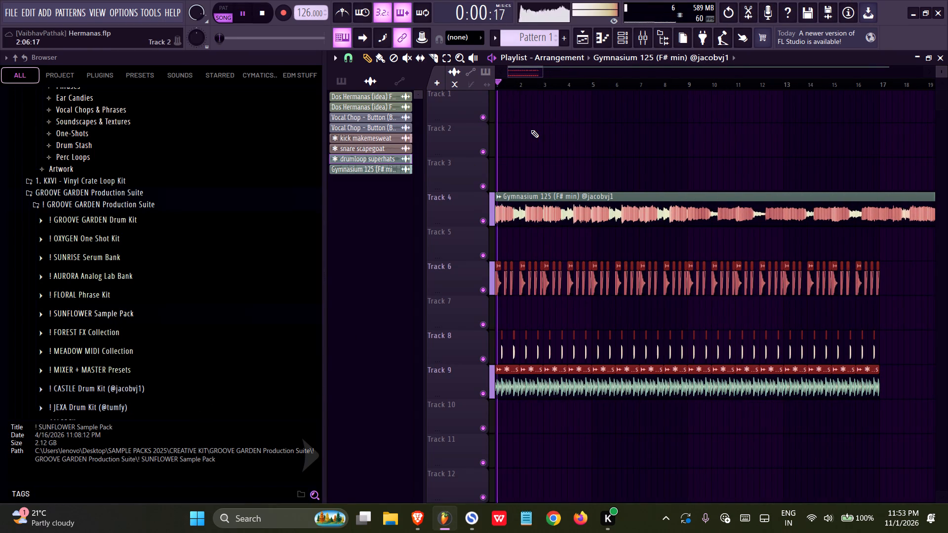
{"action": "key", "text": "ctrl+s"}
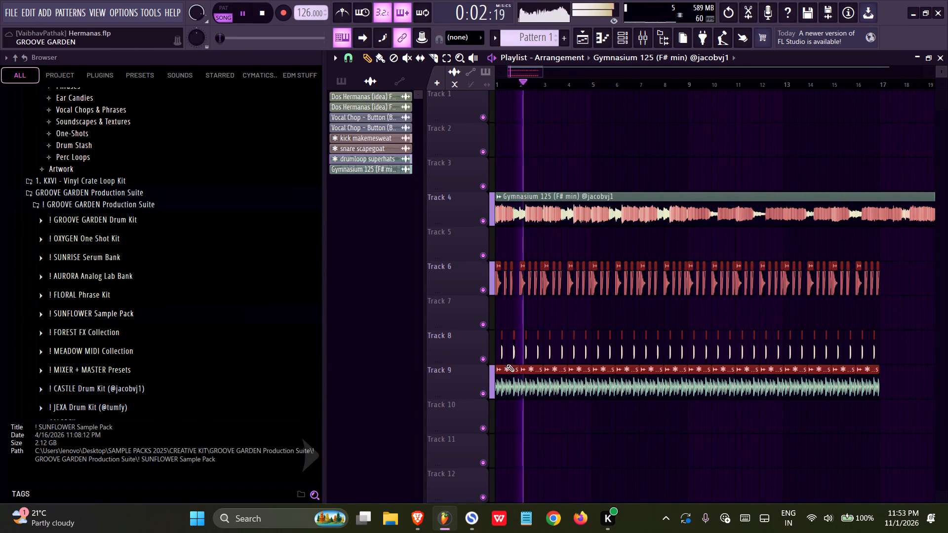
Delete the kick, snare and drumloop clips in bars 1 to 4 and save the project.
{"action": "right_click_drag", "start_coordinate": [580, 252], "coordinate": [562, 342]}
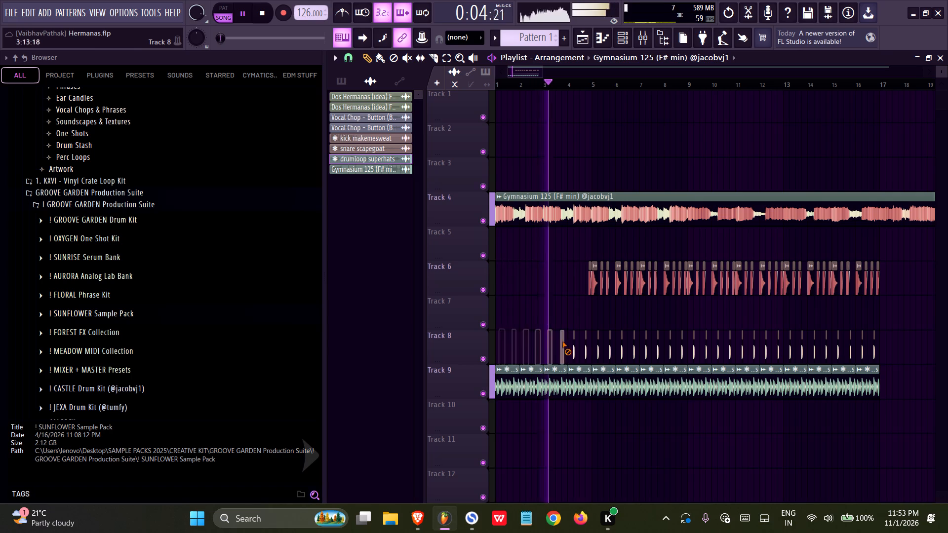
{"action": "right_click_drag", "start_coordinate": [562, 342], "coordinate": [574, 372]}
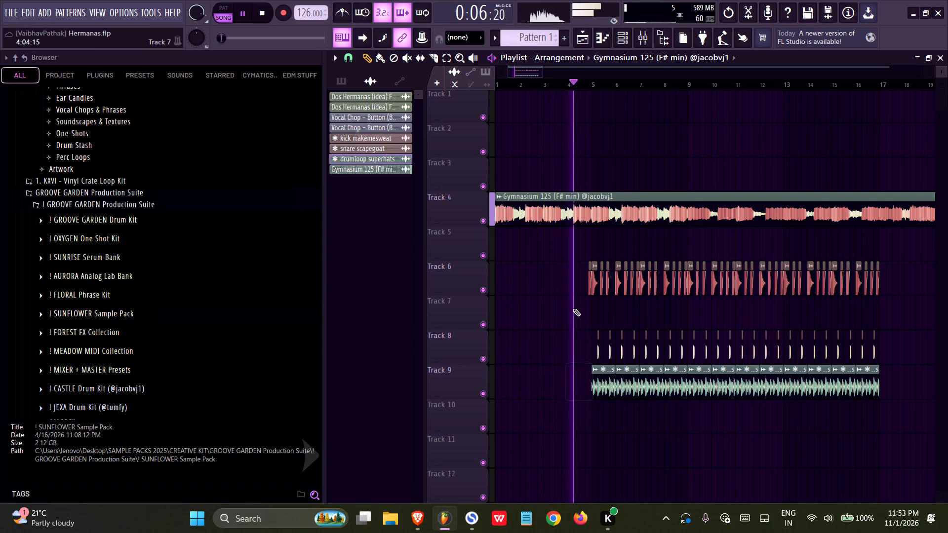
{"action": "scroll", "coordinate": [573, 306], "scroll_direction": "up", "scroll_amount": 17, "text": "ctrl"}
{"action": "scroll", "coordinate": [564, 332], "scroll_direction": "down", "scroll_amount": 8, "text": "ctrl"}
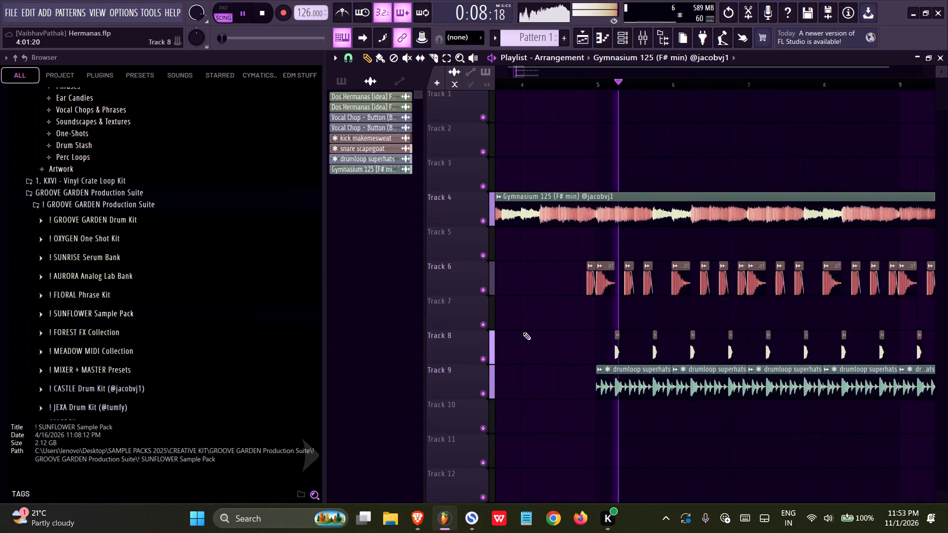
{"action": "scroll", "coordinate": [523, 332], "scroll_direction": "down", "scroll_amount": 10, "text": "ctrl"}
{"action": "key", "text": "ctrl+s"}
Delete the drum clips in bars 5 to 8 on Tracks 6, 8 and 9, and save the project.
{"action": "scroll", "coordinate": [585, 291], "scroll_direction": "up", "scroll_amount": 6, "text": "ctrl"}
{"action": "scroll", "coordinate": [583, 316], "scroll_direction": "down", "scroll_amount": 6, "text": "ctrl"}
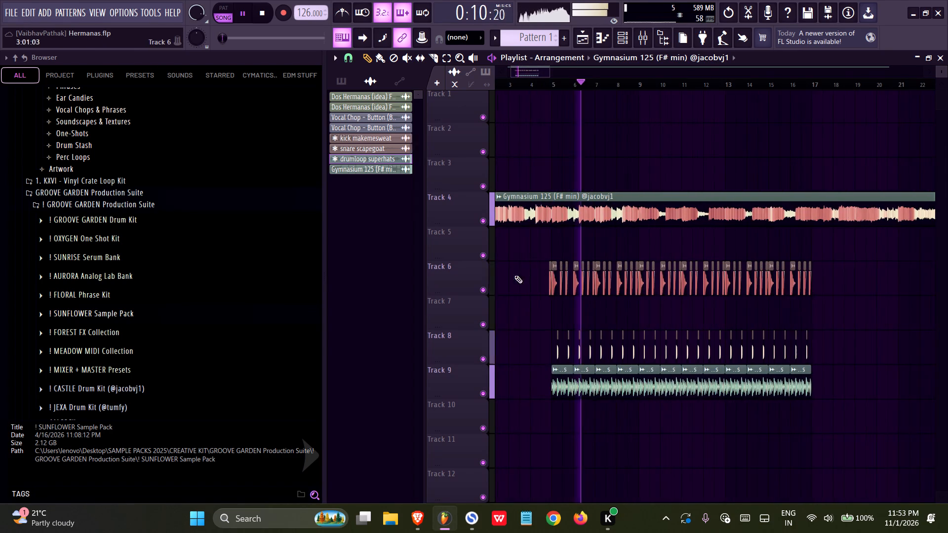
{"action": "left_click_drag", "start_coordinate": [526, 254], "coordinate": [635, 403], "text": "ctrl"}
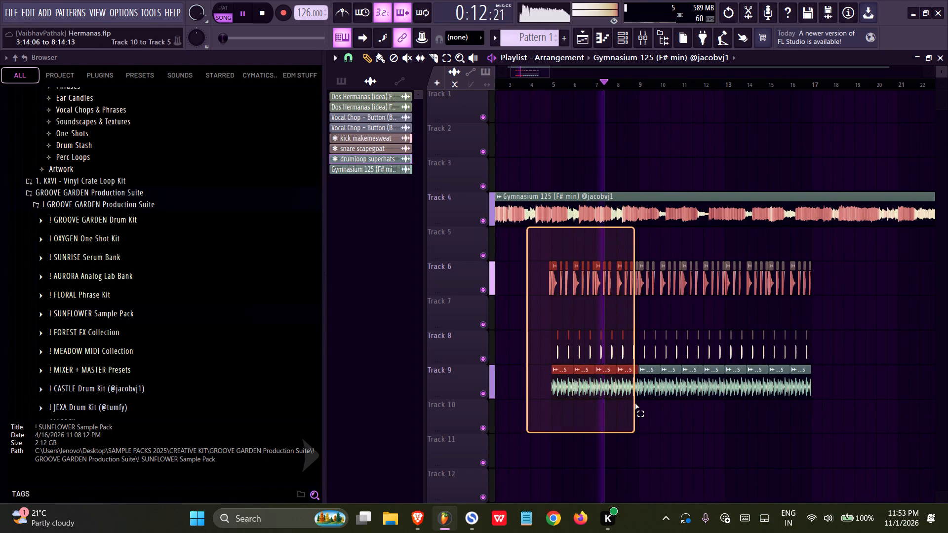
{"action": "left_click_drag", "start_coordinate": [635, 403], "coordinate": [635, 403], "text": "ctrl"}
{"action": "key", "text": "Delete"}
{"action": "scroll", "coordinate": [644, 329], "scroll_direction": "up", "scroll_amount": 12, "text": "ctrl"}
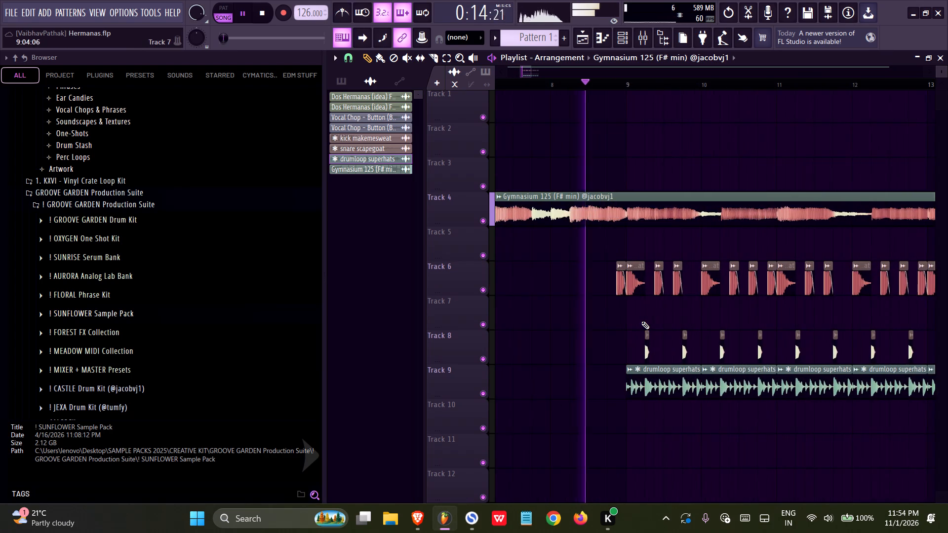
{"action": "key", "text": "ctrl+s"}
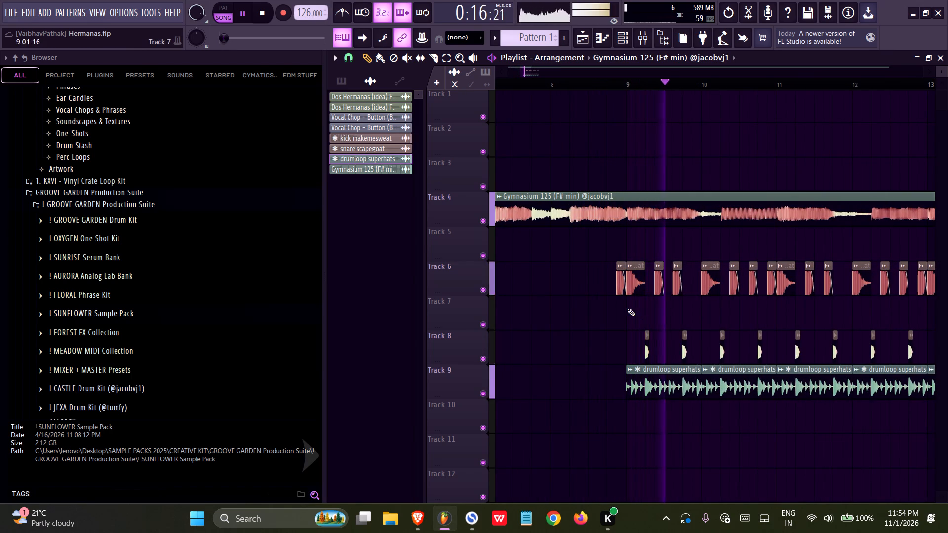
Try to delete the short kick clip just before bar 9 on Track 6 and save the project.
{"action": "right_click_drag", "start_coordinate": [620, 303], "coordinate": [615, 291]}
{"action": "key", "text": "ctrl+s"}
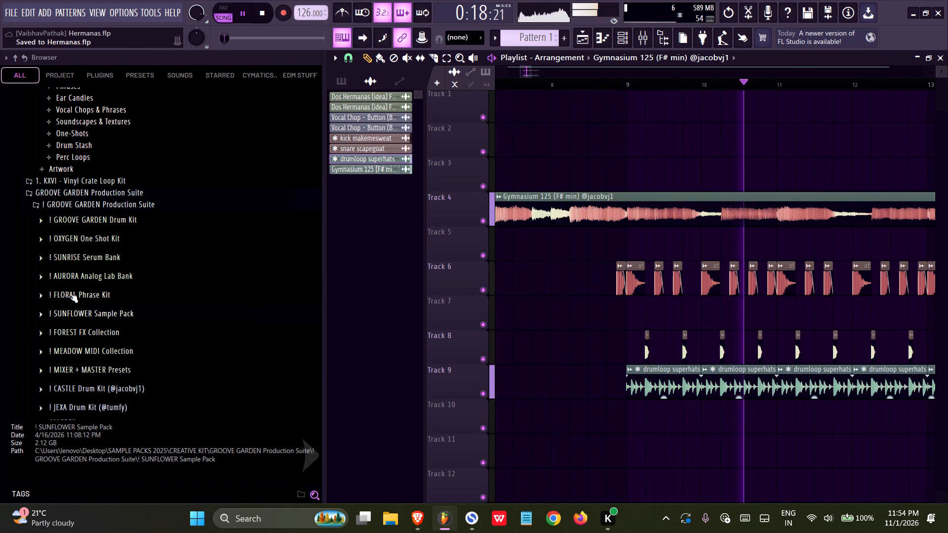
Stop playback, open the FLORAL Phrase Kit folder and audition its phrase samples, including Flyaway, Gates, Cobra and Child.
{"action": "left_click", "coordinate": [69, 293]}
{"action": "key", "text": "space"}
{"action": "left_click", "coordinate": [69, 293]}
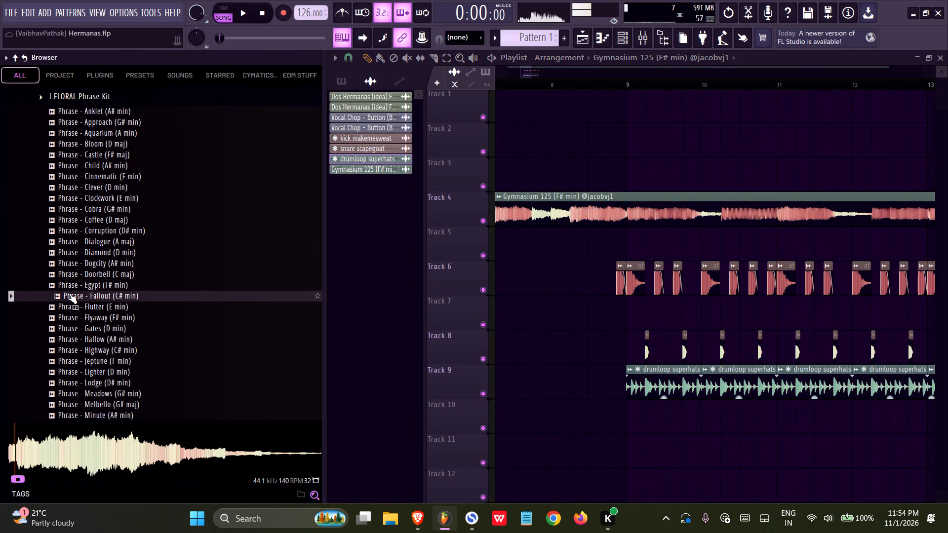
{"action": "left_click", "coordinate": [69, 293]}
{"action": "left_click", "coordinate": [72, 285]}
{"action": "left_click", "coordinate": [87, 342]}
{"action": "left_click", "coordinate": [86, 317]}
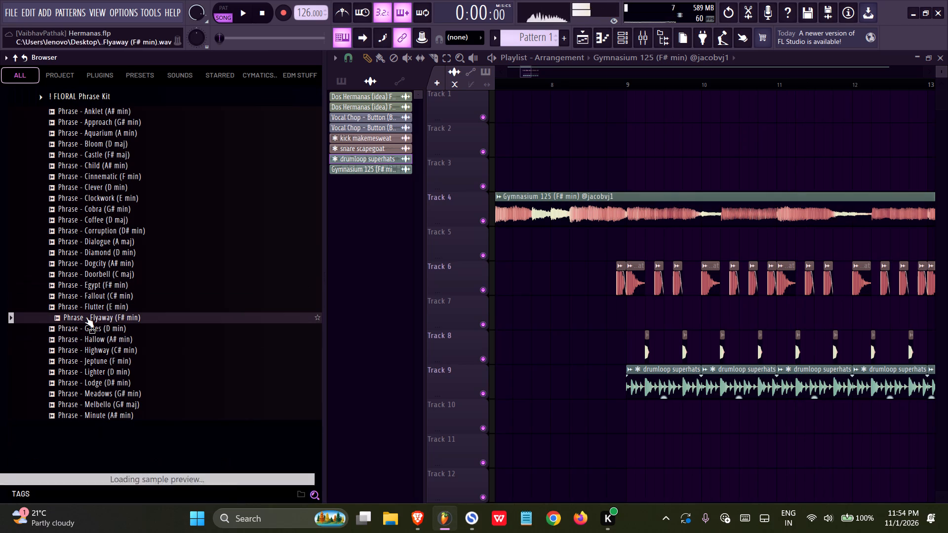
{"action": "left_click", "coordinate": [83, 329]}
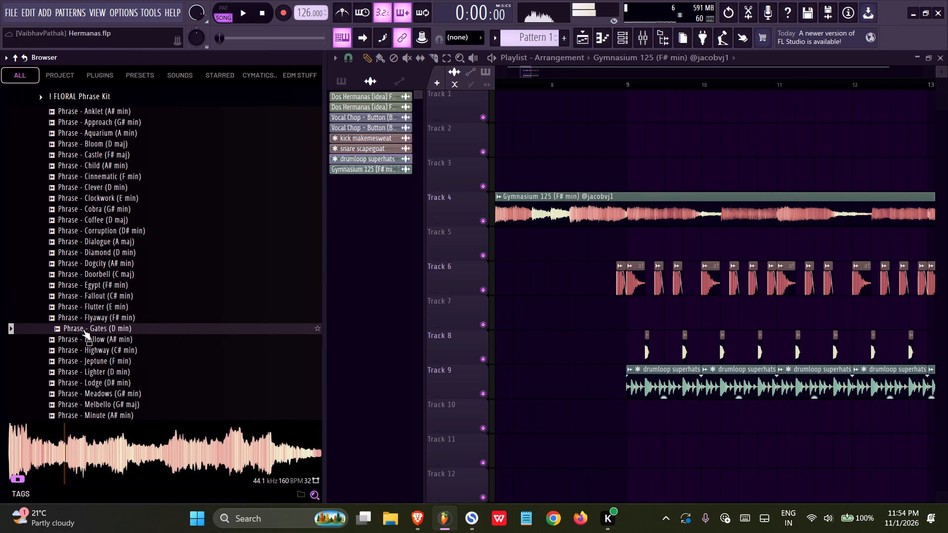
{"action": "left_click", "coordinate": [87, 264]}
{"action": "left_click", "coordinate": [108, 215]}
{"action": "left_click", "coordinate": [107, 204]}
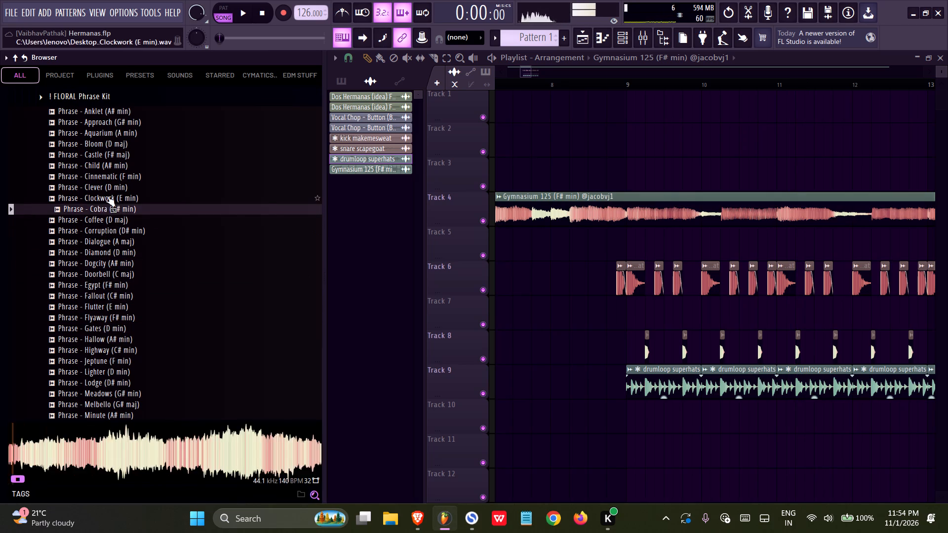
{"action": "left_click", "coordinate": [107, 196]}
{"action": "left_click", "coordinate": [107, 168]}
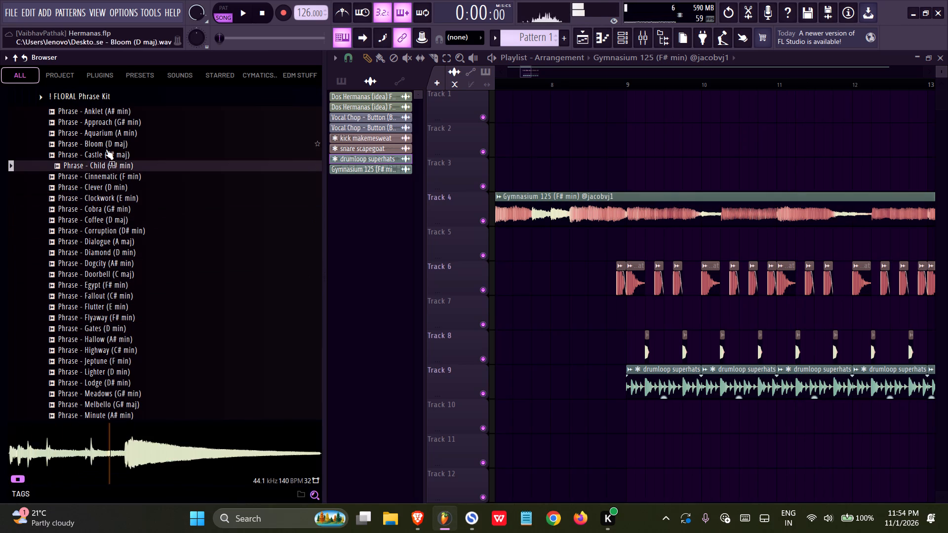
{"action": "left_click", "coordinate": [106, 149]}
{"action": "left_click", "coordinate": [101, 161]}
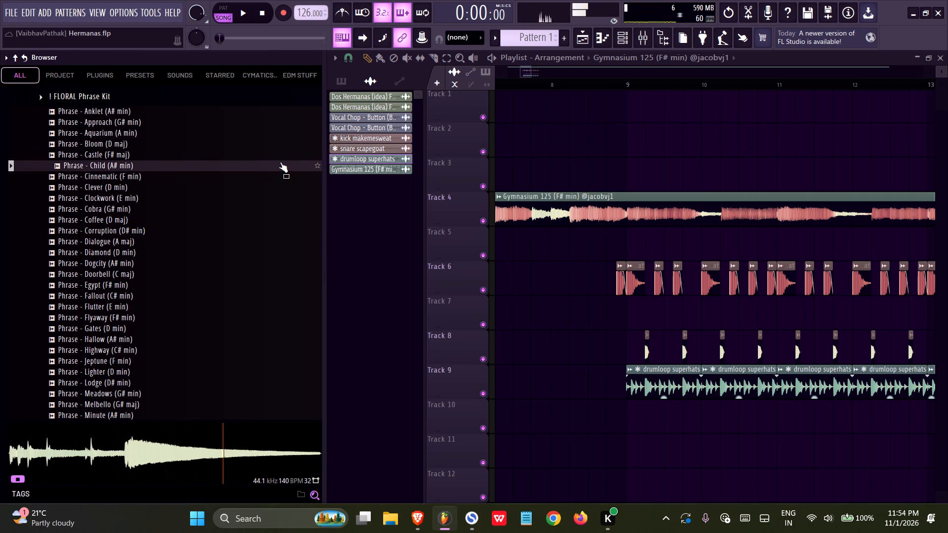
Star the Phrase - Child (A# min) sample and collapse the FLORAL Phrase Kit folder.
{"action": "left_click", "coordinate": [314, 164]}
{"action": "scroll", "coordinate": [222, 211], "scroll_direction": "up", "scroll_amount": 4}
{"action": "left_click", "coordinate": [81, 267]}
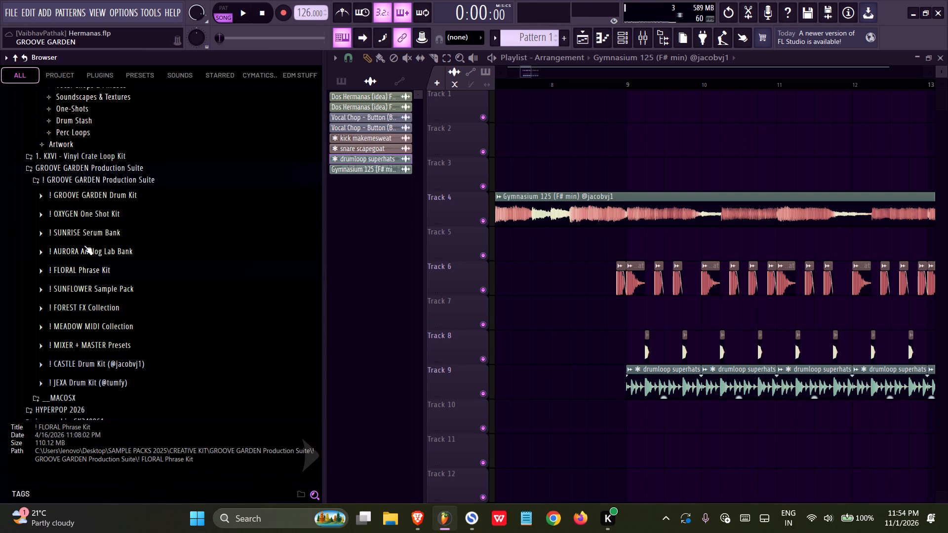
Open the 808s folder of the GROOVE GARDEN Drum Kit and audition 808 samples, including Bathtub, Awyea, Bagel and Biscuit.
{"action": "left_click", "coordinate": [89, 197]}
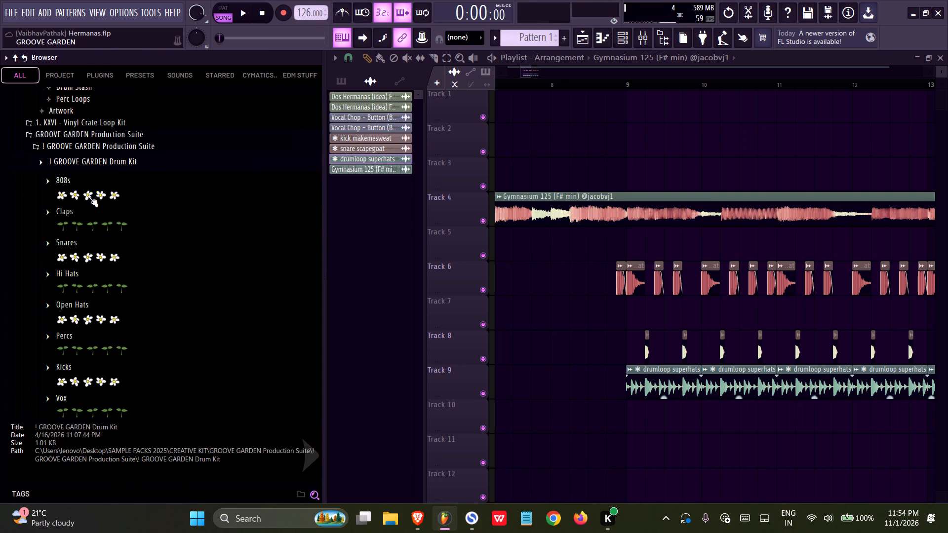
{"action": "left_click", "coordinate": [89, 197]}
{"action": "left_click", "coordinate": [86, 209]}
{"action": "left_click", "coordinate": [86, 238]}
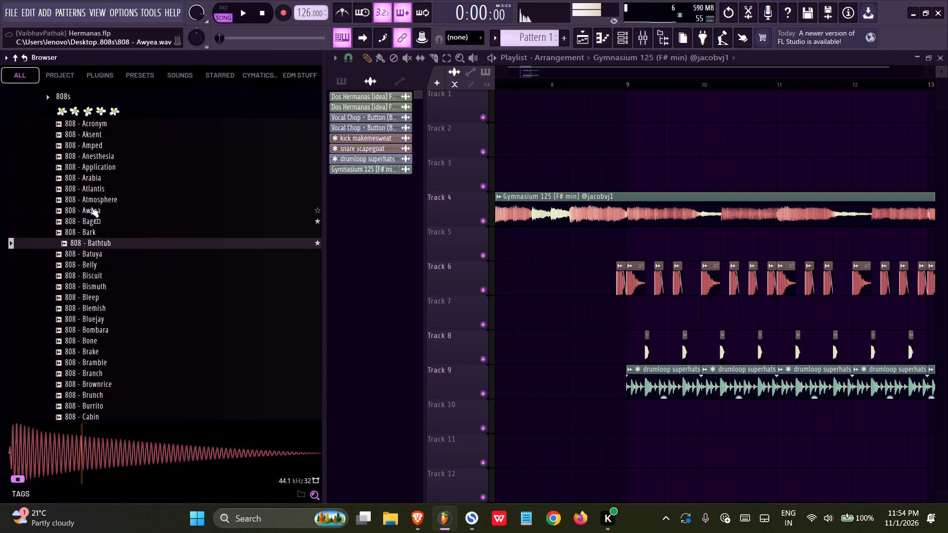
{"action": "left_click", "coordinate": [91, 207]}
{"action": "left_click", "coordinate": [87, 221]}
{"action": "left_click", "coordinate": [87, 221]}
{"action": "left_click", "coordinate": [85, 280]}
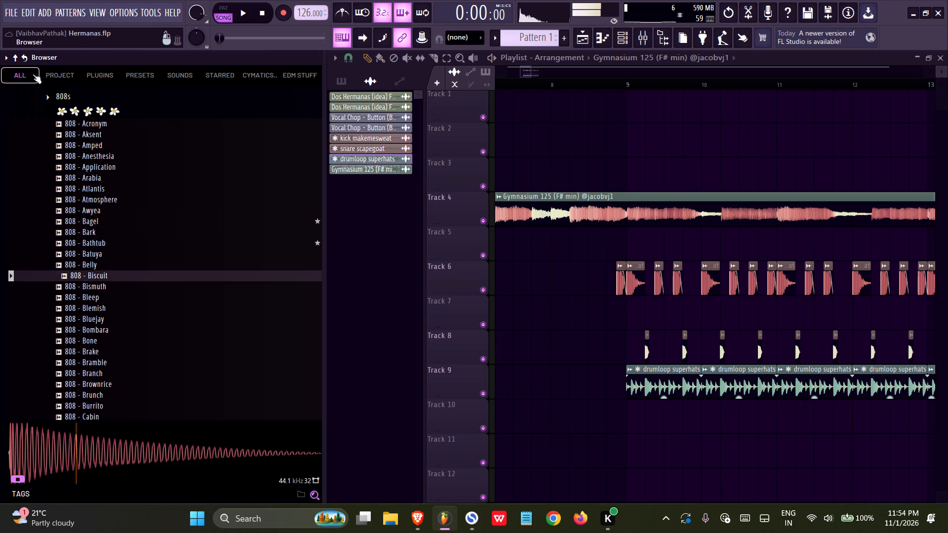
Open the recent project As it was.flp, close its floating plugin windows to reveal the playlist, and save the project.
{"action": "left_click", "coordinate": [10, 9]}
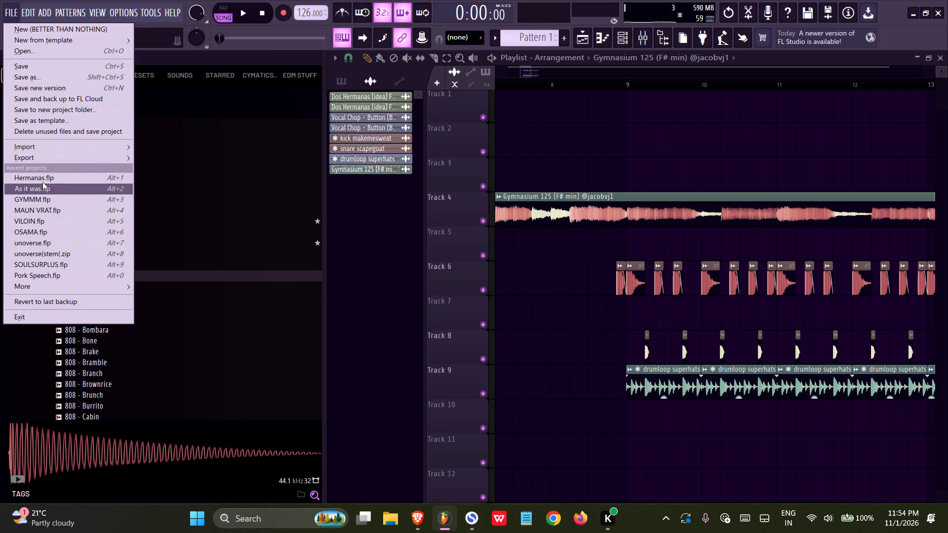
{"action": "left_click", "coordinate": [34, 186]}
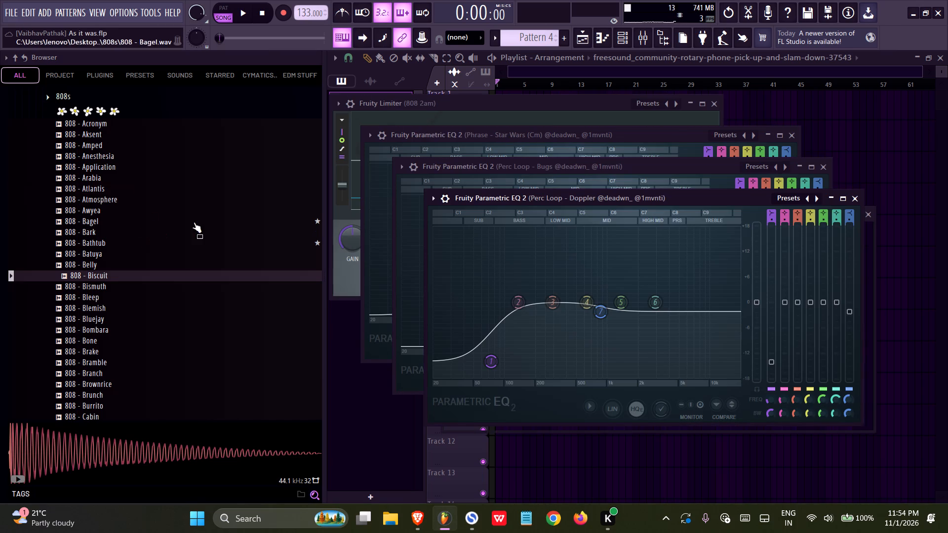
{"action": "right_click", "coordinate": [826, 486]}
{"action": "scroll", "coordinate": [536, 290], "scroll_direction": "up", "scroll_amount": 5, "text": "ctrl"}
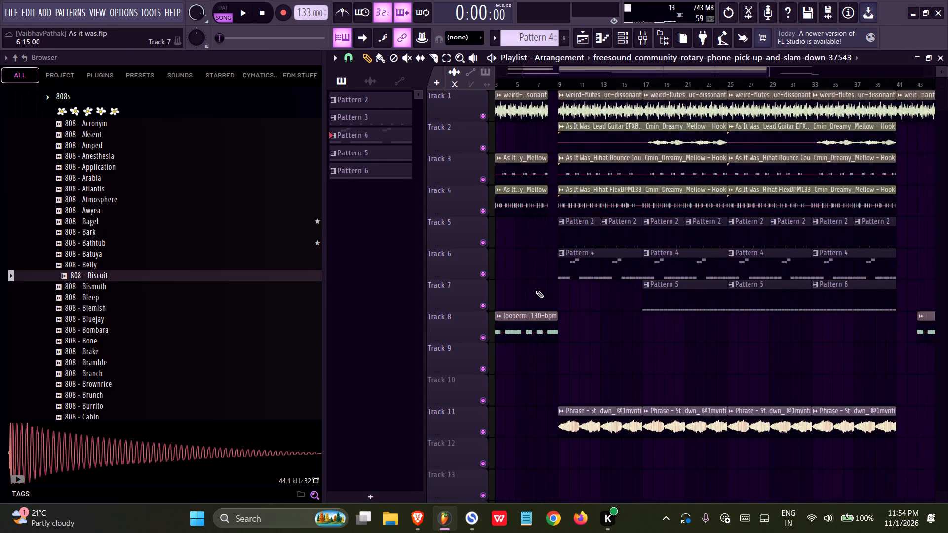
{"action": "scroll", "coordinate": [536, 290], "scroll_direction": "up", "scroll_amount": 5, "text": "ctrl"}
{"action": "key", "text": "ctrl+s"}
Select Pattern 4 on Track 6, switch to pattern playback and show its channel rack.
{"action": "left_click", "coordinate": [606, 234]}
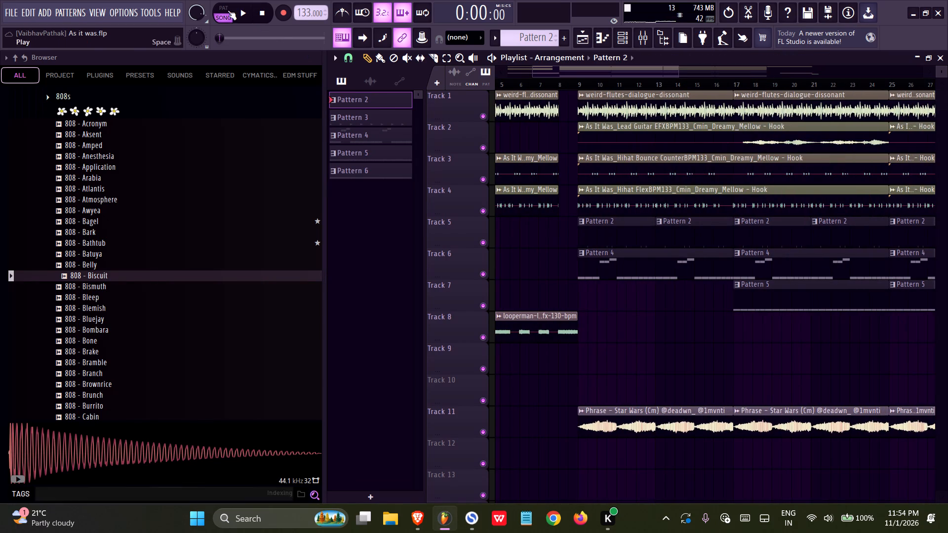
{"action": "left_click", "coordinate": [633, 263]}
{"action": "left_click", "coordinate": [215, 3]}
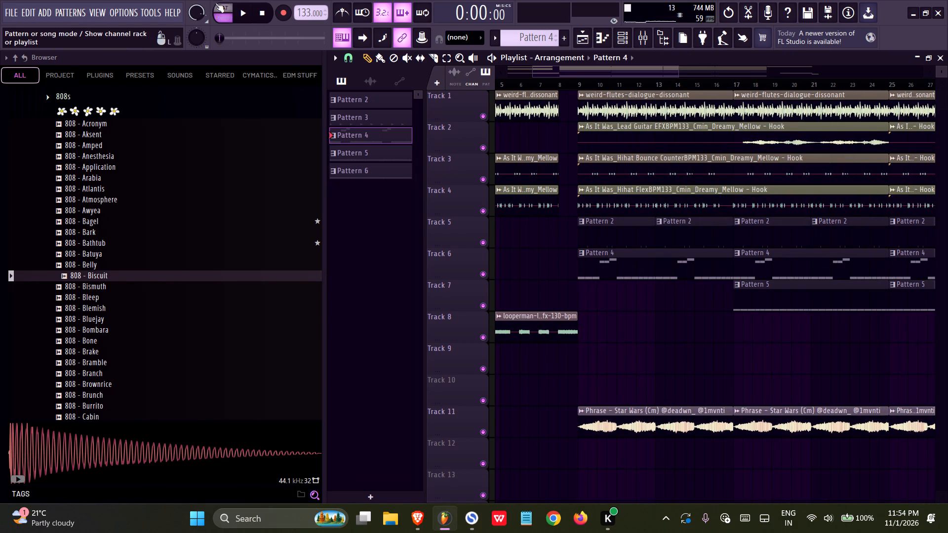
{"action": "left_click", "coordinate": [248, 14]}
{"action": "left_click", "coordinate": [616, 41]}
{"action": "key", "text": "space"}
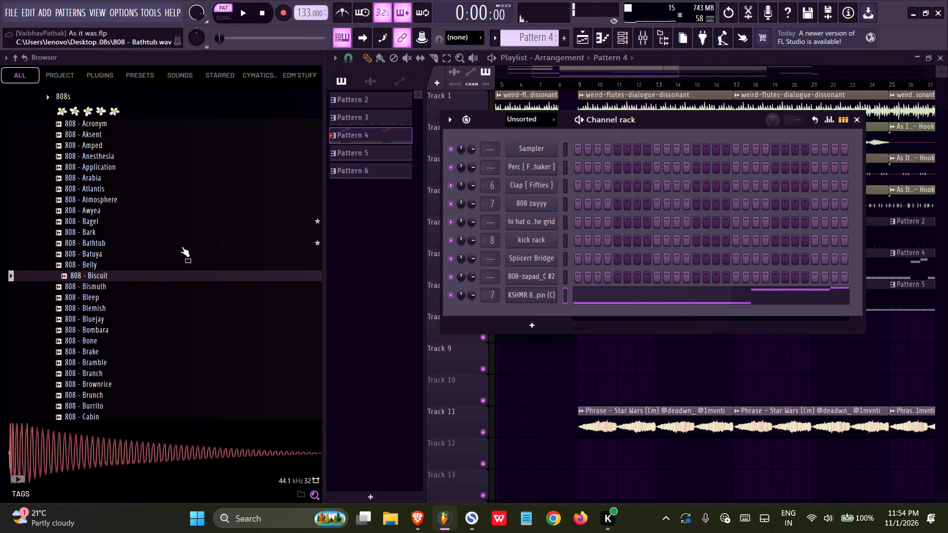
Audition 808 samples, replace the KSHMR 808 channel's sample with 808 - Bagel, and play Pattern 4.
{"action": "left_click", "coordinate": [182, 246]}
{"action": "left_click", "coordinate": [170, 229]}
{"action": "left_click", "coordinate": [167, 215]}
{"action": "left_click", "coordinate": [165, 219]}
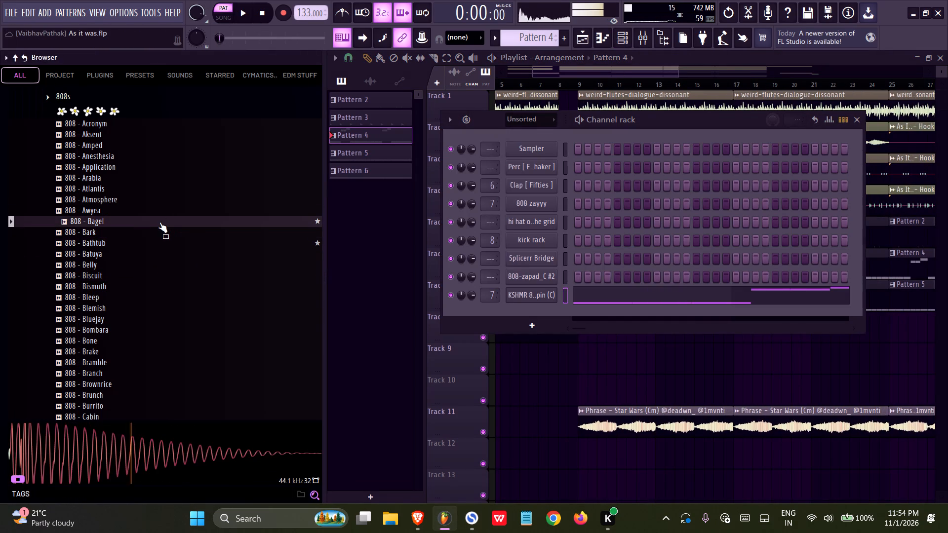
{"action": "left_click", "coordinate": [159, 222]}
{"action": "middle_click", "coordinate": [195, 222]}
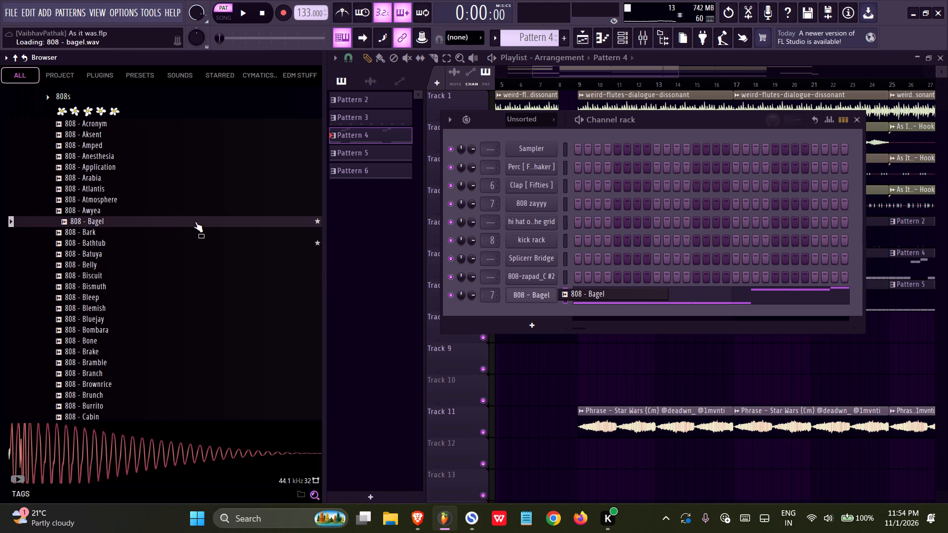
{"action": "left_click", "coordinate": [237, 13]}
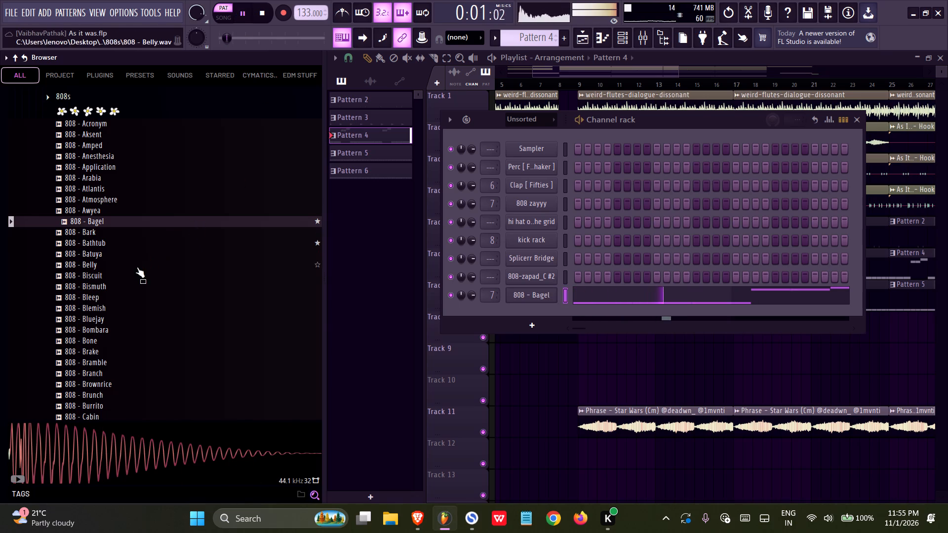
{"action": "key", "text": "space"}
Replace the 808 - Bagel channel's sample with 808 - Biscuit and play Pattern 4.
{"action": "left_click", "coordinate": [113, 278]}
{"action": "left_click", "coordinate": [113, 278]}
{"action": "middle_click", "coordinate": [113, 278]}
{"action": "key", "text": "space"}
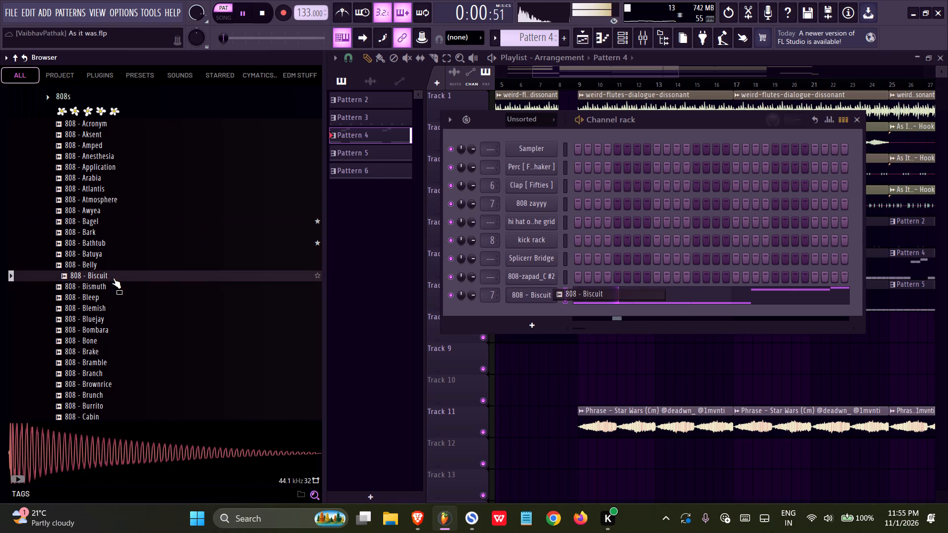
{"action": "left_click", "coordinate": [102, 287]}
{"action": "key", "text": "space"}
Audition further 808s, replace the Biscuit sample with 808 - Blemish, play Pattern 4 and close the channel rack.
{"action": "left_click", "coordinate": [102, 287]}
{"action": "left_click", "coordinate": [95, 301]}
{"action": "left_click", "coordinate": [97, 307]}
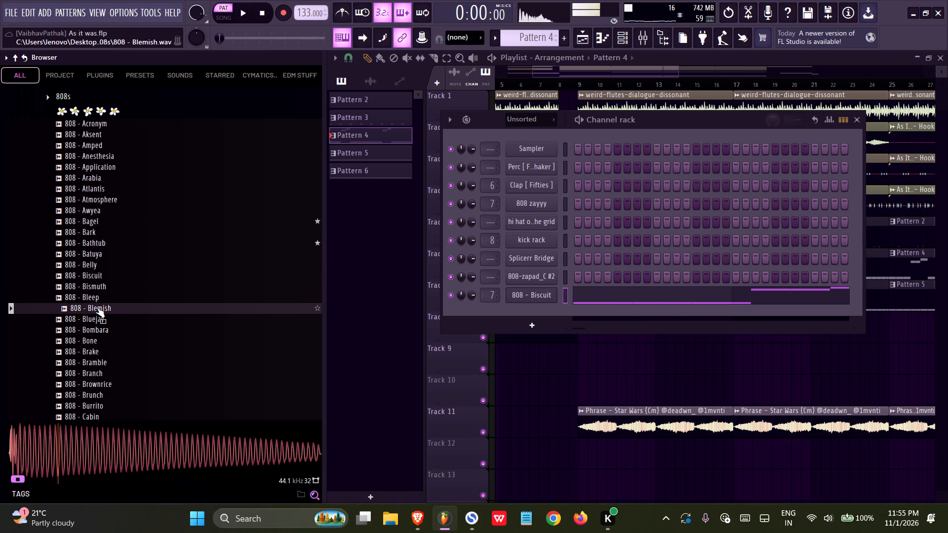
{"action": "middle_click", "coordinate": [97, 307]}
{"action": "key", "text": "space"}
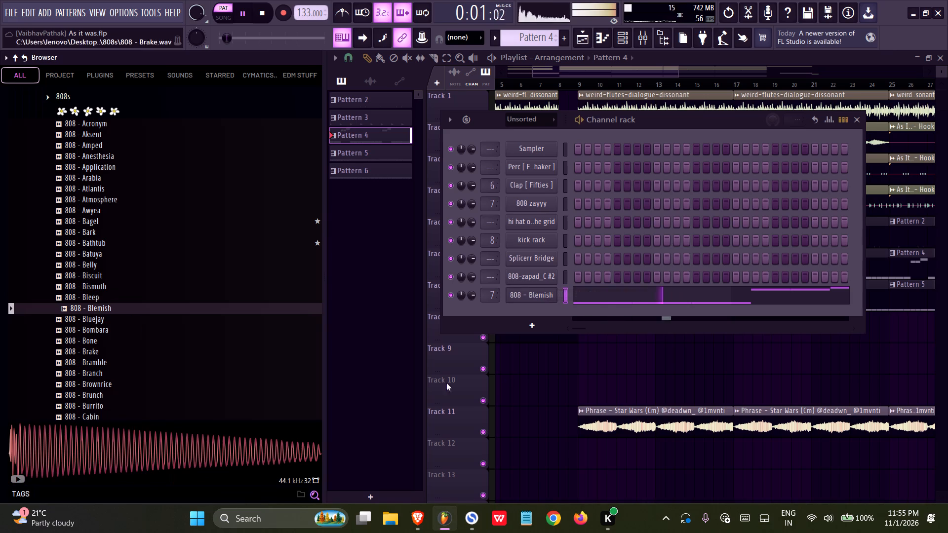
{"action": "right_click", "coordinate": [520, 377]}
{"action": "key", "text": "space"}
Play the arrangement in song mode, collapse the 808s folder and save the project.
{"action": "left_click", "coordinate": [224, 19]}
{"action": "left_click", "coordinate": [239, 16]}
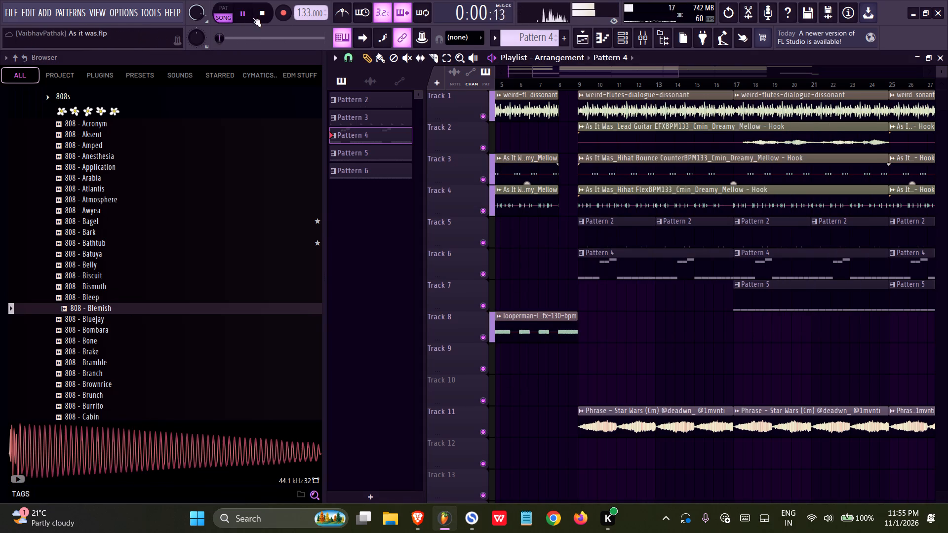
{"action": "scroll", "coordinate": [71, 259], "scroll_direction": "up", "scroll_amount": 3}
{"action": "left_click", "coordinate": [85, 235]}
{"action": "key", "text": "ctrl+s"}
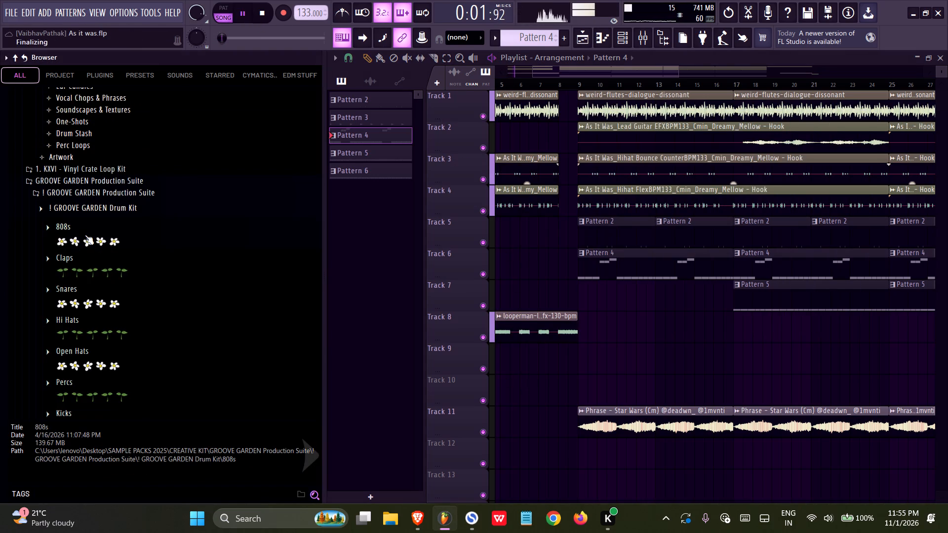
Stop playback, audition clap samples in the Claps folder, including Honeybun and Starve, collapse the folder and save the project.
{"action": "scroll", "coordinate": [85, 235], "scroll_direction": "down", "scroll_amount": 1}
{"action": "left_click", "coordinate": [84, 230]}
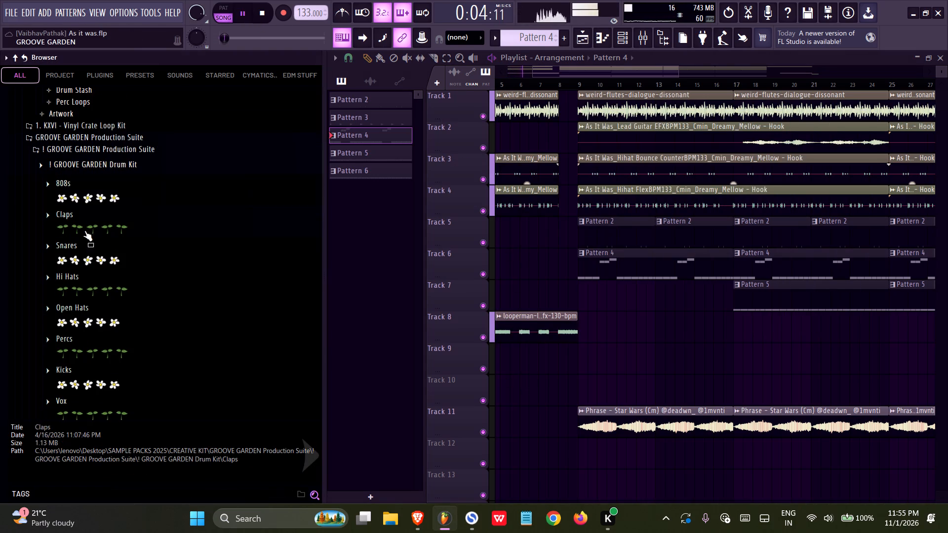
{"action": "key", "text": "space"}
{"action": "left_click", "coordinate": [96, 257]}
{"action": "left_click", "coordinate": [94, 267]}
{"action": "left_click", "coordinate": [94, 267]}
{"action": "left_click", "coordinate": [93, 298]}
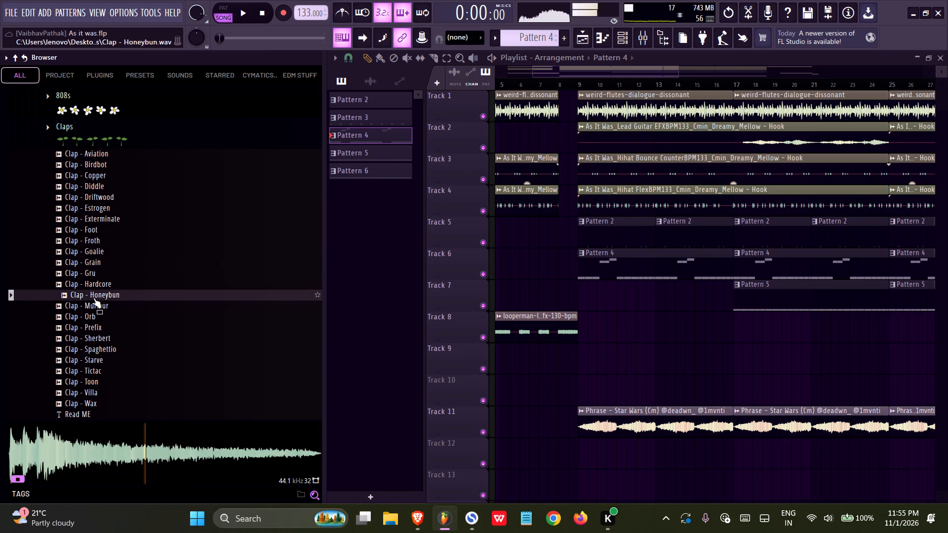
{"action": "left_click", "coordinate": [94, 329]}
{"action": "left_click", "coordinate": [94, 329]}
{"action": "left_click", "coordinate": [94, 336]}
{"action": "left_click", "coordinate": [94, 336]}
{"action": "left_click", "coordinate": [93, 360]}
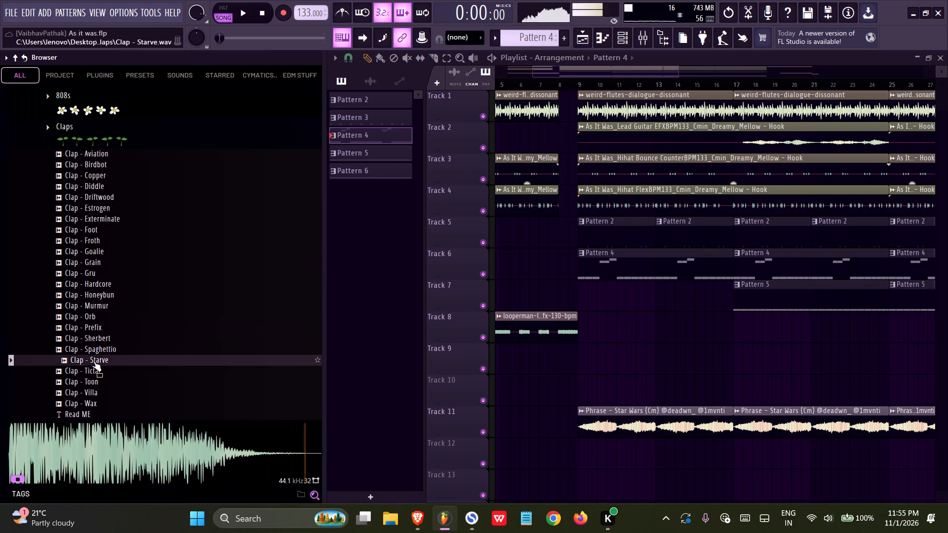
{"action": "left_click", "coordinate": [93, 146]}
{"action": "key", "text": "ctrl+s"}
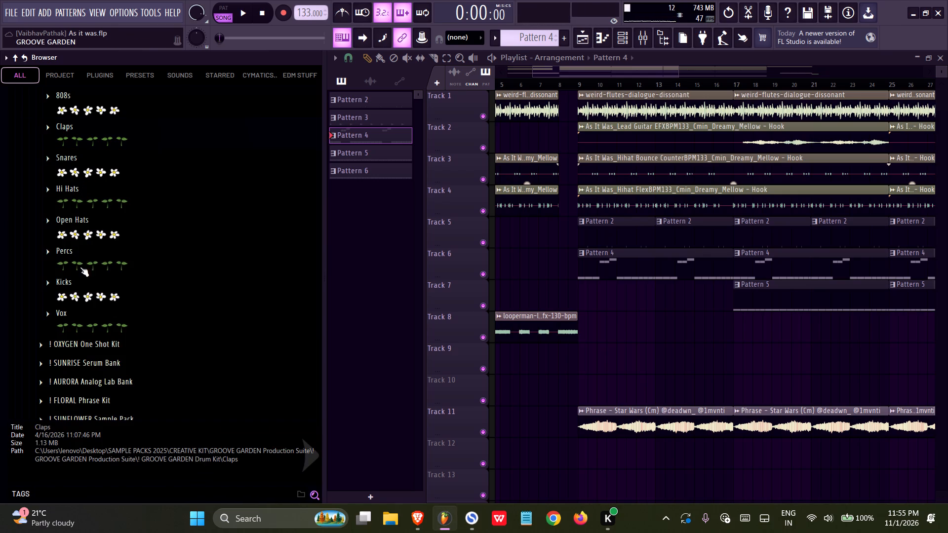
Audition samples in the Snares folder and add Snare - Bunny below the Clap [ Fifties ] channel in Pattern 2's channel rack.
{"action": "left_click", "coordinate": [76, 165]}
{"action": "left_click", "coordinate": [94, 209]}
{"action": "left_click", "coordinate": [94, 209]}
{"action": "left_click", "coordinate": [97, 197]}
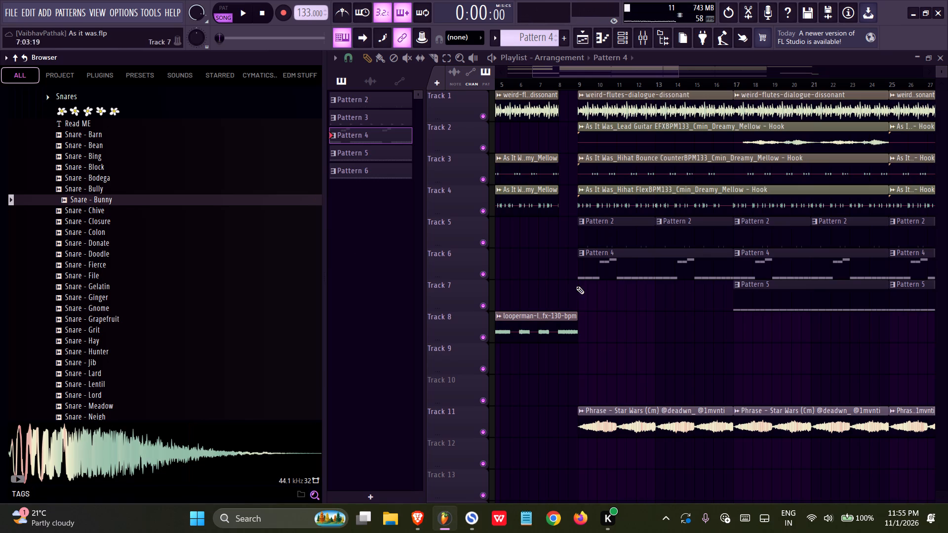
{"action": "left_click", "coordinate": [616, 232]}
{"action": "left_click", "coordinate": [616, 40]}
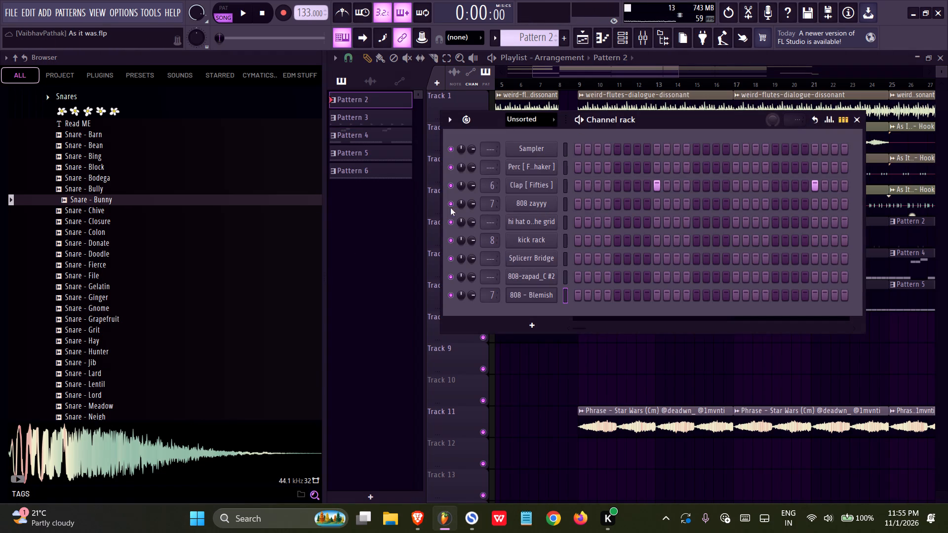
{"action": "left_click_drag", "start_coordinate": [99, 200], "coordinate": [501, 194]}
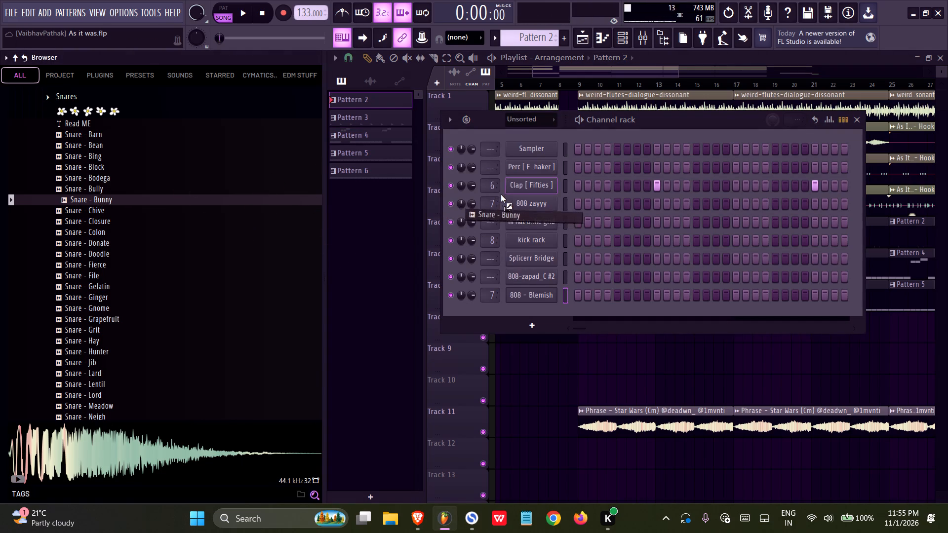
{"action": "left_click_drag", "start_coordinate": [501, 194], "coordinate": [502, 195]}
Copy the Clap [ Fifties ] steps onto the Snare - Bunny channel and route the snare to mixer track 6.
{"action": "right_click", "coordinate": [512, 188]}
{"action": "left_click", "coordinate": [719, 196]}
{"action": "right_click", "coordinate": [535, 201]}
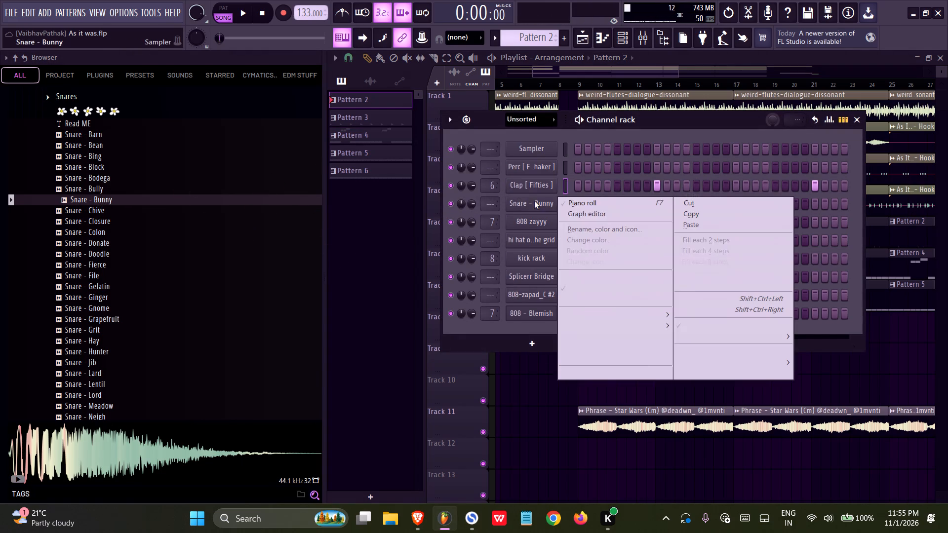
{"action": "left_click", "coordinate": [711, 227]}
{"action": "scroll", "coordinate": [492, 205], "scroll_direction": "up", "scroll_amount": 5}
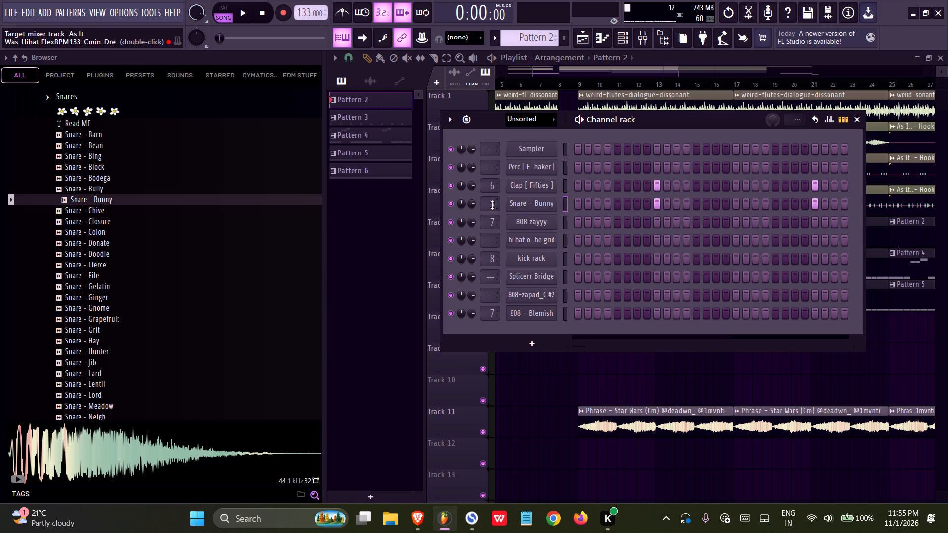
{"action": "scroll", "coordinate": [492, 205], "scroll_direction": "up", "scroll_amount": 1}
Play Pattern 2 on its own, close the channel rack, play the arrangement in song mode and save the project.
{"action": "left_click", "coordinate": [229, 10]}
{"action": "left_click", "coordinate": [243, 10]}
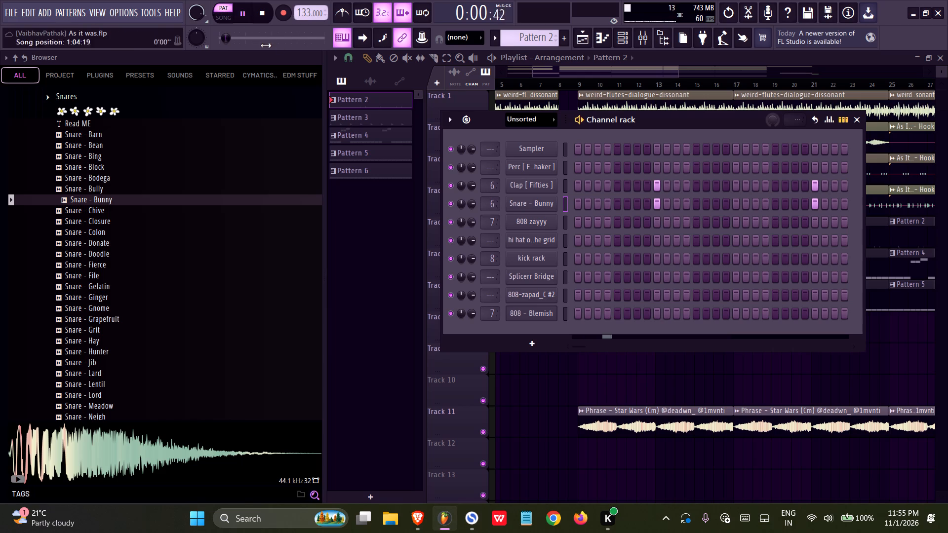
{"action": "right_click", "coordinate": [550, 376]}
{"action": "key", "text": "space"}
{"action": "left_click", "coordinate": [232, 17]}
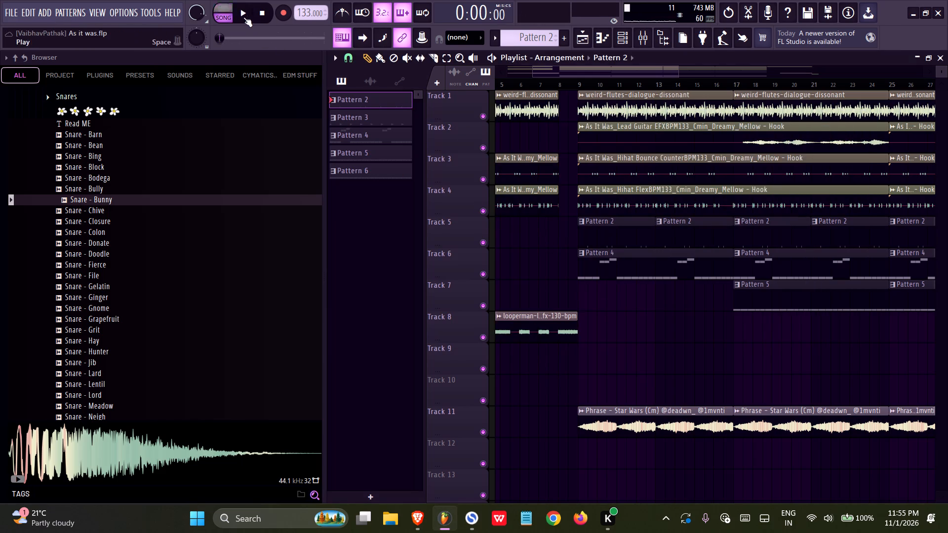
{"action": "left_click", "coordinate": [245, 16]}
{"action": "key", "text": "ctrl+s"}
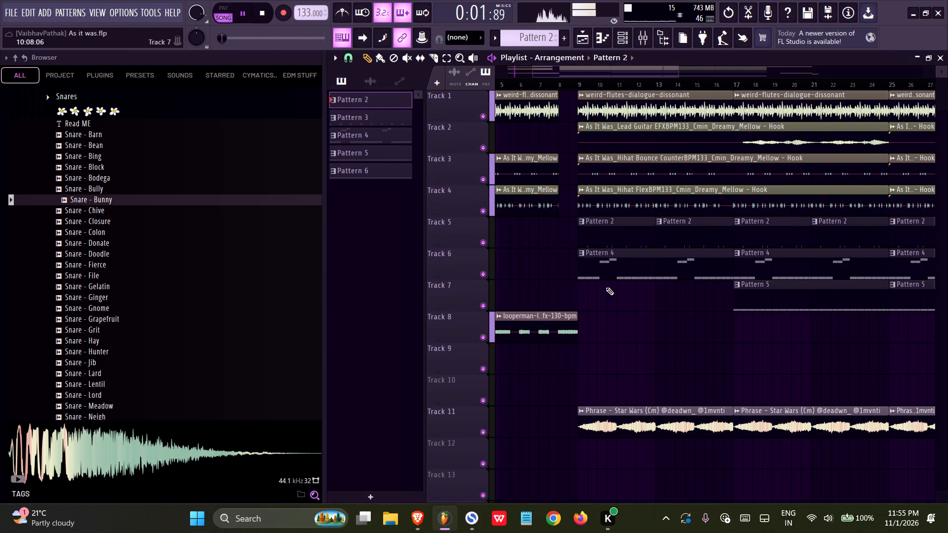
Rename Pattern 2 on Track 5 as CLAP AND SNARE.
{"action": "left_click", "coordinate": [581, 219]}
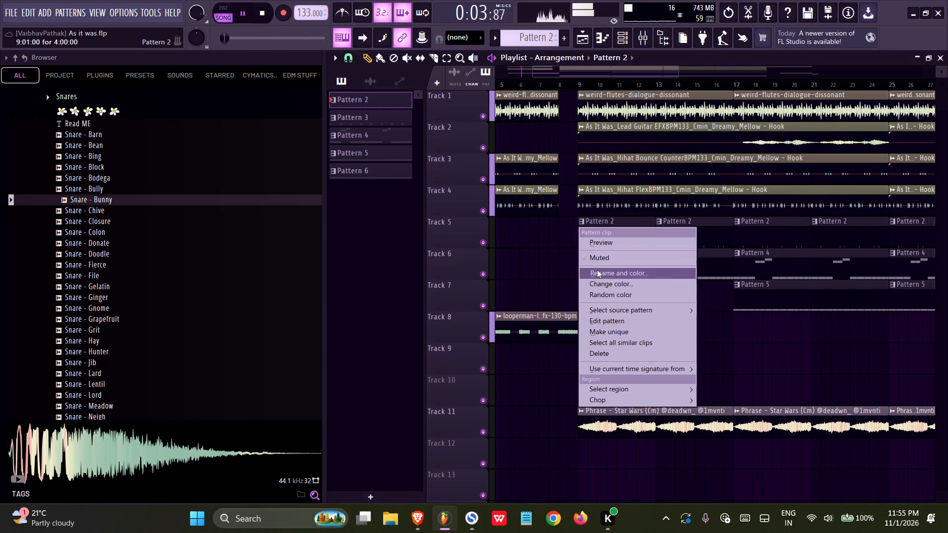
{"action": "type", "text": "CLAP AND SNA"}
{"action": "type", "text": "RE"}
{"action": "key", "text": "Return"}
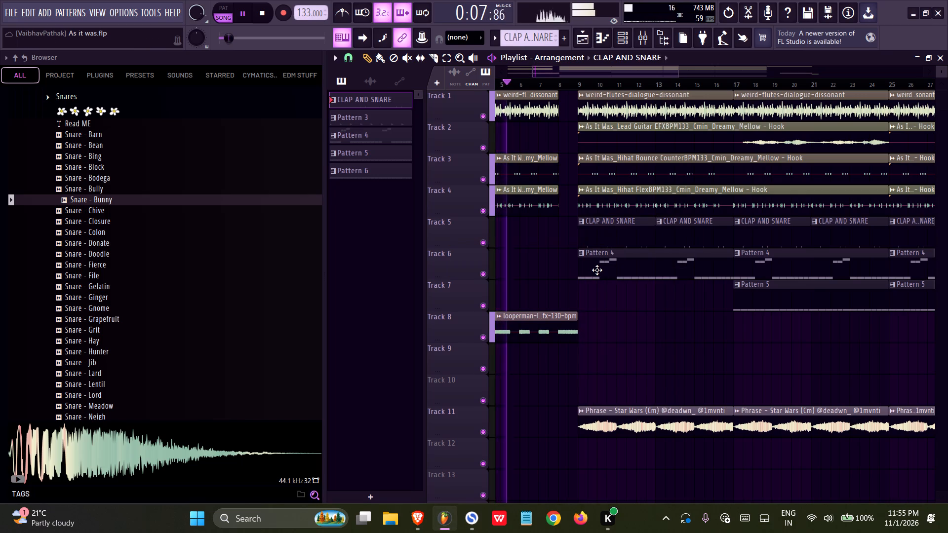
Rename Pattern 4 on Track 6 as 808.
{"action": "left_click", "coordinate": [581, 256]}
{"action": "left_click", "coordinate": [604, 301]}
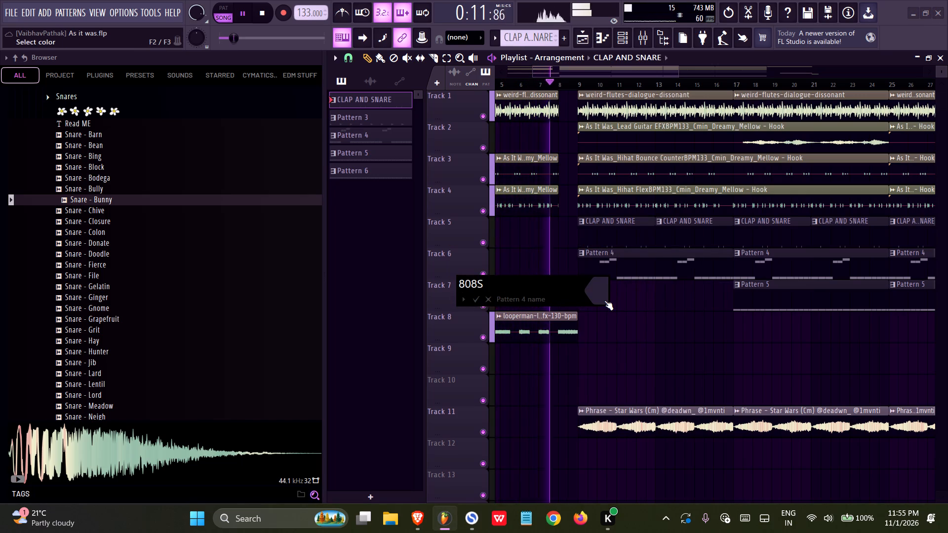
{"action": "key", "text": "BackSpace"}
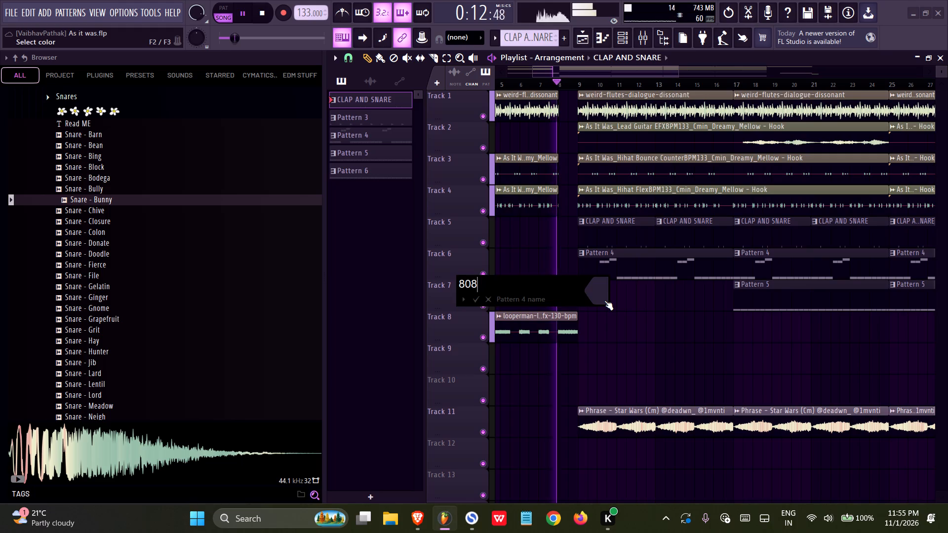